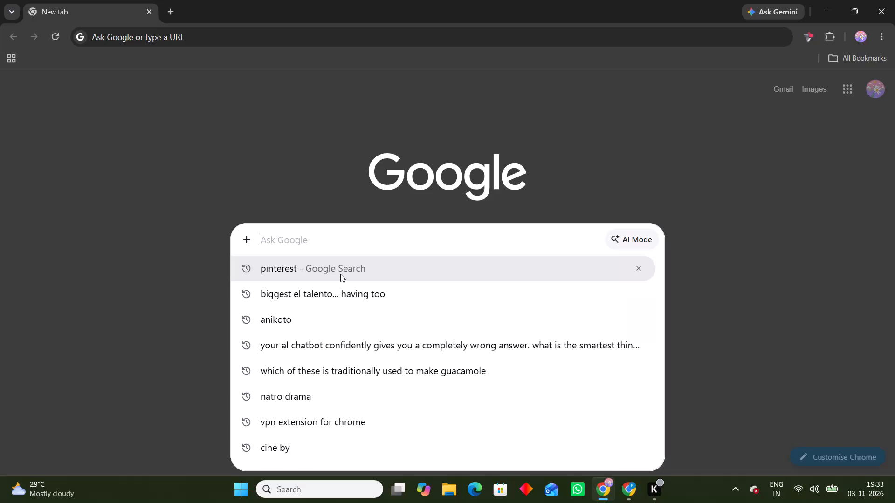
Search the web for canva and open the Canva home page.
{"action": "type", "text": "canva"}
{"action": "key", "text": "Return"}
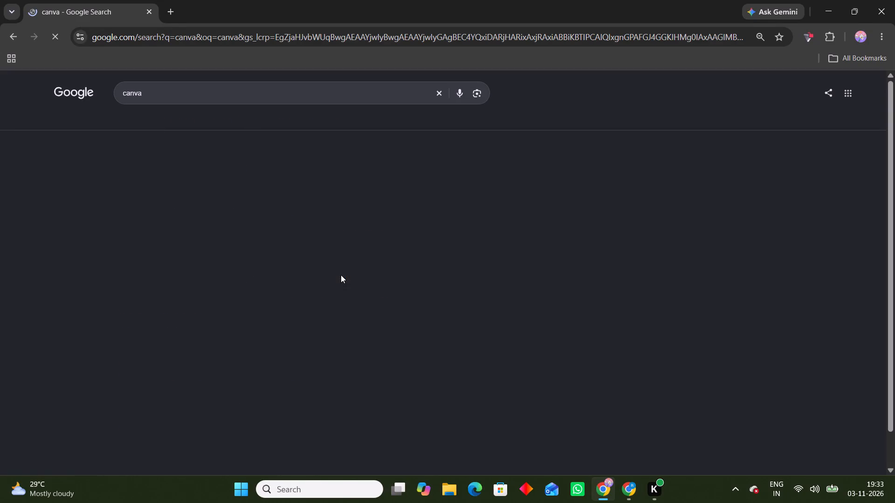
{"action": "left_click", "coordinate": [183, 165]}
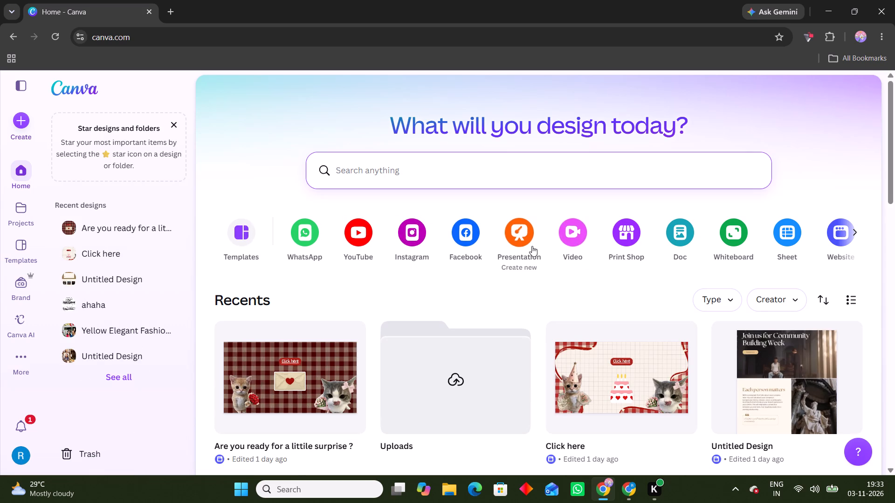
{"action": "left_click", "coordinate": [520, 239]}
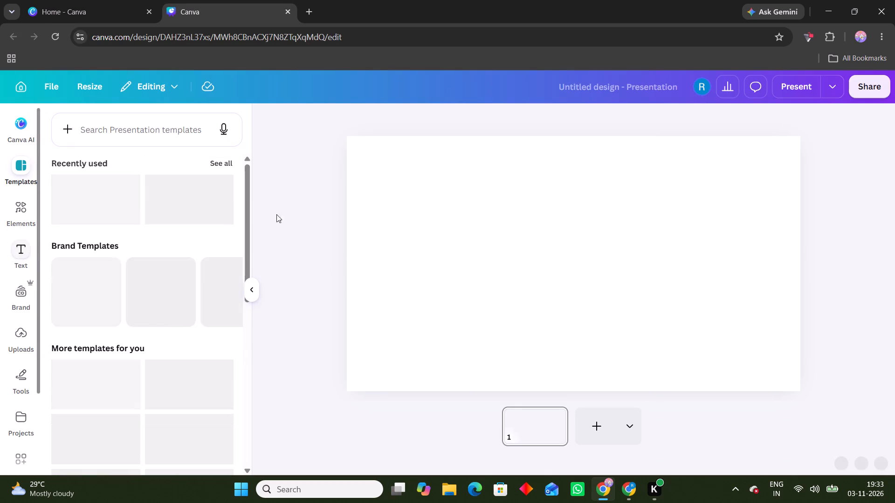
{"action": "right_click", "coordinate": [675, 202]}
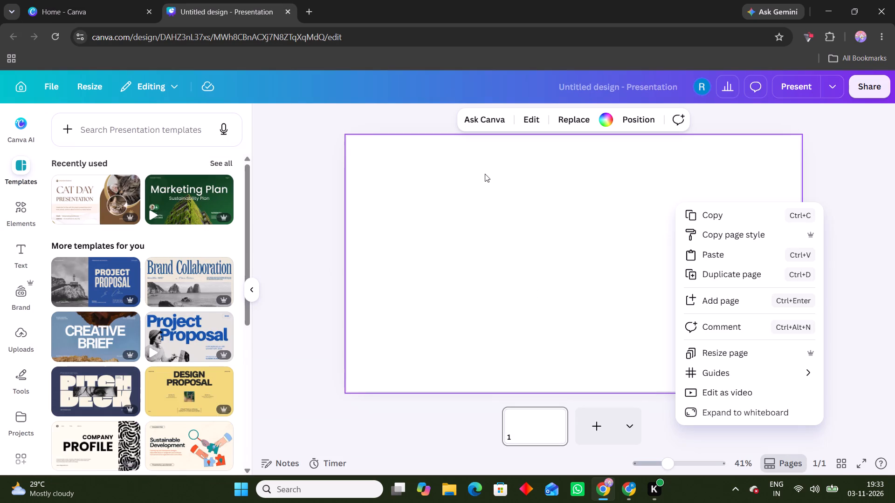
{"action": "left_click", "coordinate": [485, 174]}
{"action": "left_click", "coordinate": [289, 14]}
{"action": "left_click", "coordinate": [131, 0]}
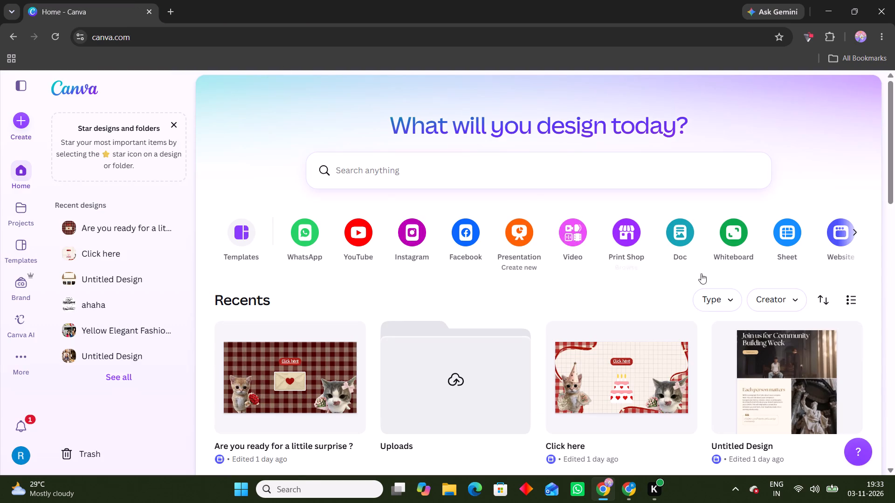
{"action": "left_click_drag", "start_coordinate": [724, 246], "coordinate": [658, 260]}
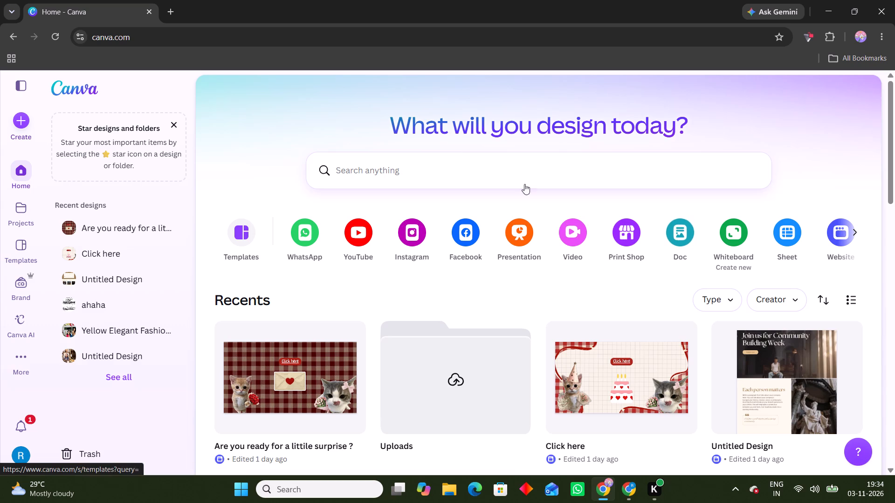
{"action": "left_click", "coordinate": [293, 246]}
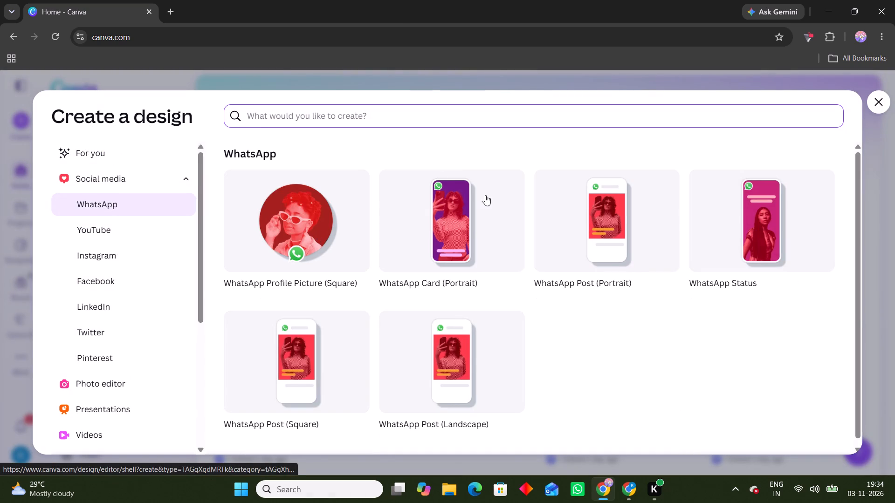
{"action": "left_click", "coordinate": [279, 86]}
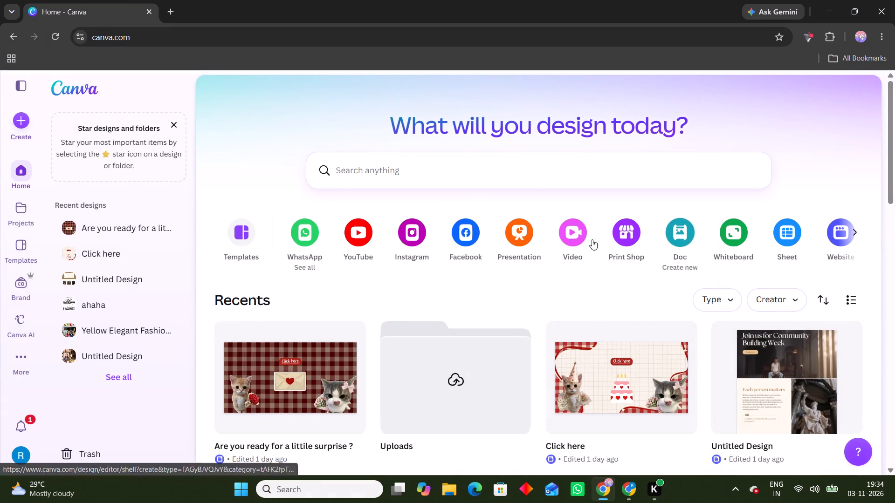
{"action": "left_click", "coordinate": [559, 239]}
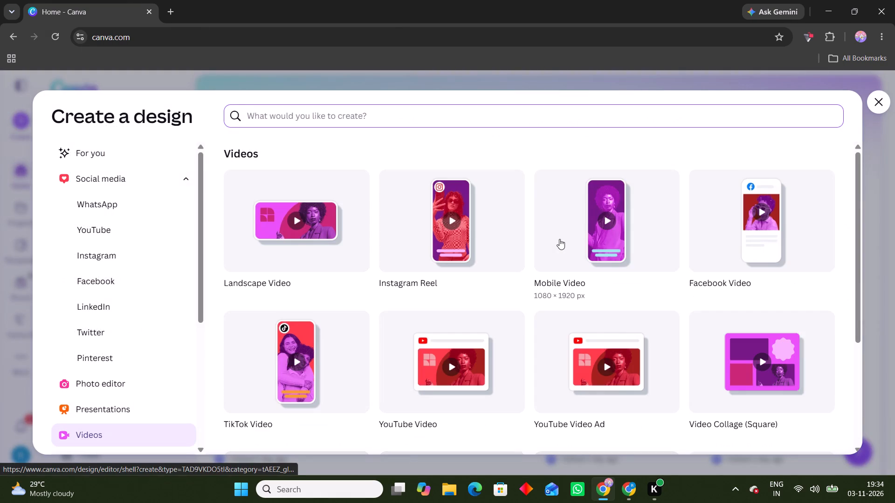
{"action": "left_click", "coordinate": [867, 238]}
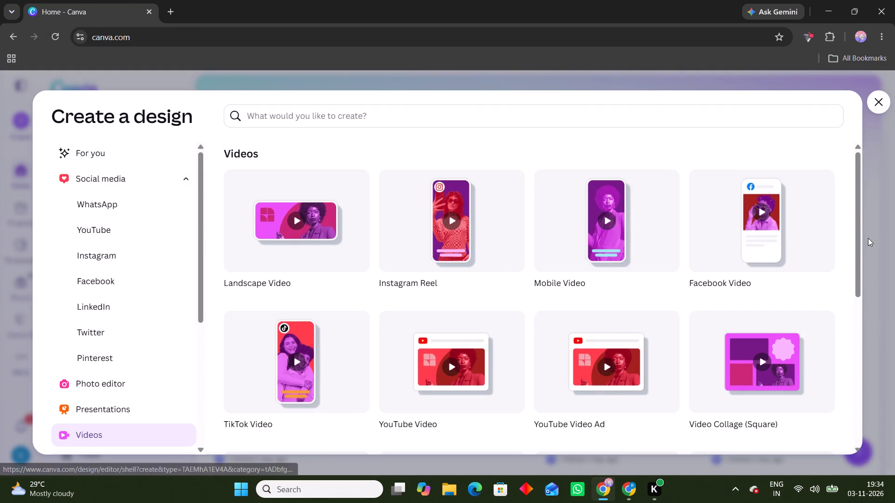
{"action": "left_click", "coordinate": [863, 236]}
Create a new blank Website design from Canva's design types.
{"action": "left_click", "coordinate": [858, 236]}
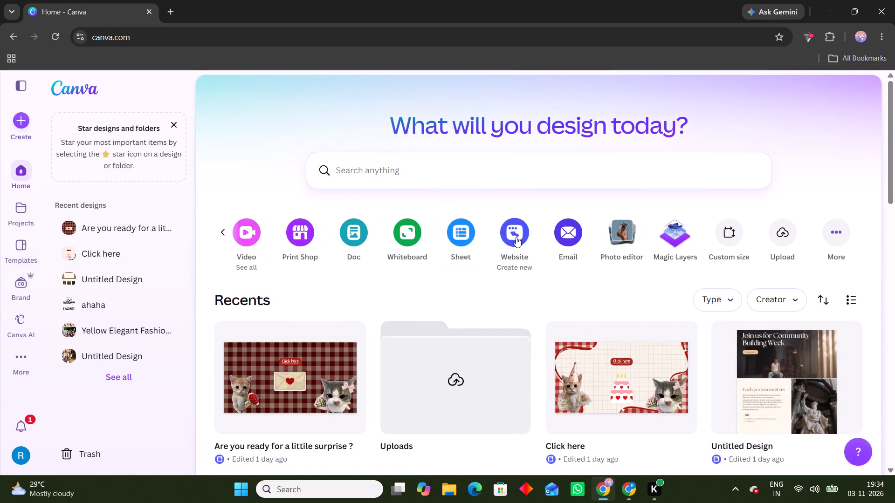
{"action": "left_click", "coordinate": [513, 238]}
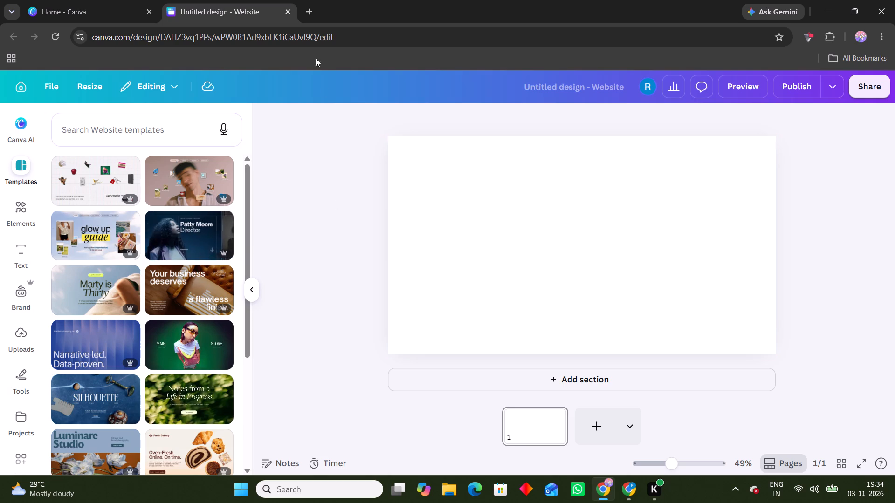
Open a new browser tab ready for a web search.
{"action": "left_click", "coordinate": [301, 7]}
{"action": "left_click", "coordinate": [361, 228]}
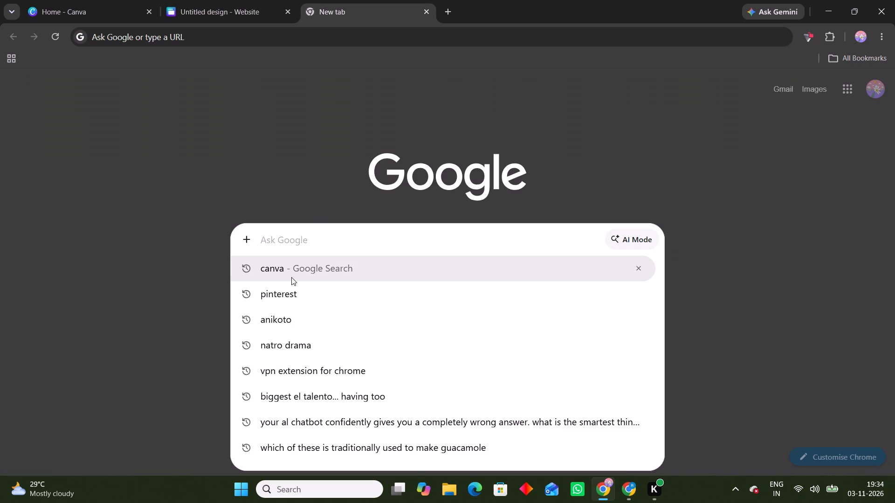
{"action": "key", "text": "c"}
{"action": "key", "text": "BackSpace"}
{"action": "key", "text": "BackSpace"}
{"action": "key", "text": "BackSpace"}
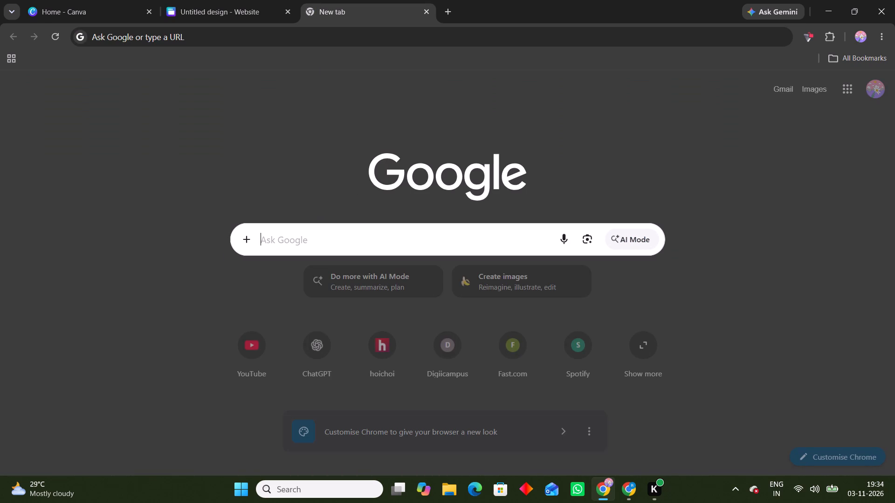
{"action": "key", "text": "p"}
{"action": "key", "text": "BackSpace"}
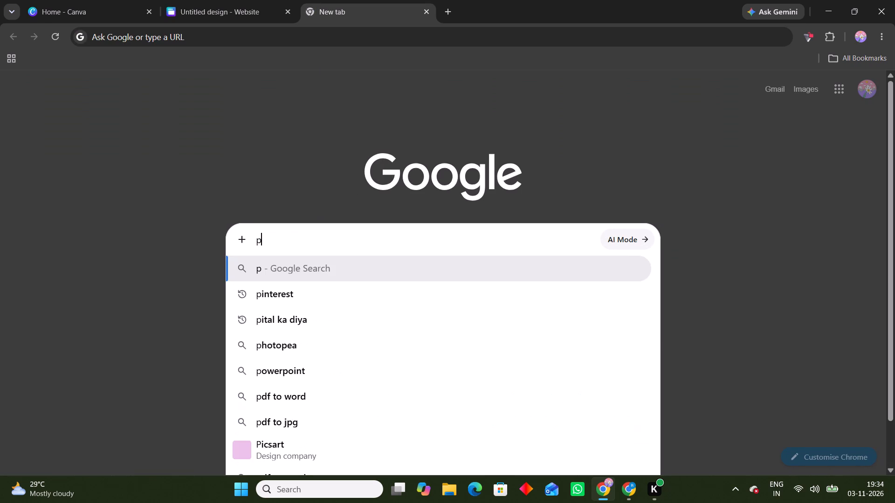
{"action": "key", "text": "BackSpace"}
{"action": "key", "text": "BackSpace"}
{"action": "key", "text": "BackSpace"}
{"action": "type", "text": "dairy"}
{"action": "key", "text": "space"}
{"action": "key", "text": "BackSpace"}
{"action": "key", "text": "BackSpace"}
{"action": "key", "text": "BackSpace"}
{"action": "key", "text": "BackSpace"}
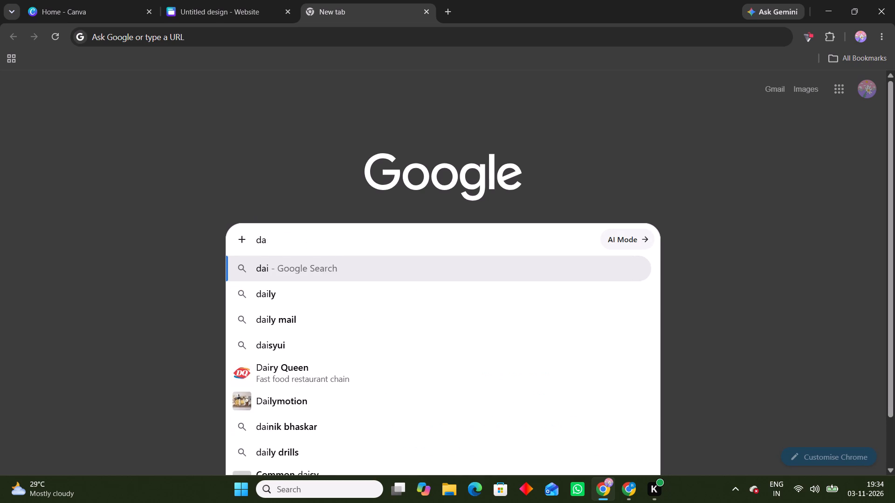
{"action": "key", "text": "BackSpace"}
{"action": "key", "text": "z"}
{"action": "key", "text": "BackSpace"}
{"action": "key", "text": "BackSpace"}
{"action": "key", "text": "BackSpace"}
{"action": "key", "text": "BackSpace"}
{"action": "type", "text": "galaxy xh"}
{"action": "key", "text": "BackSpace"}
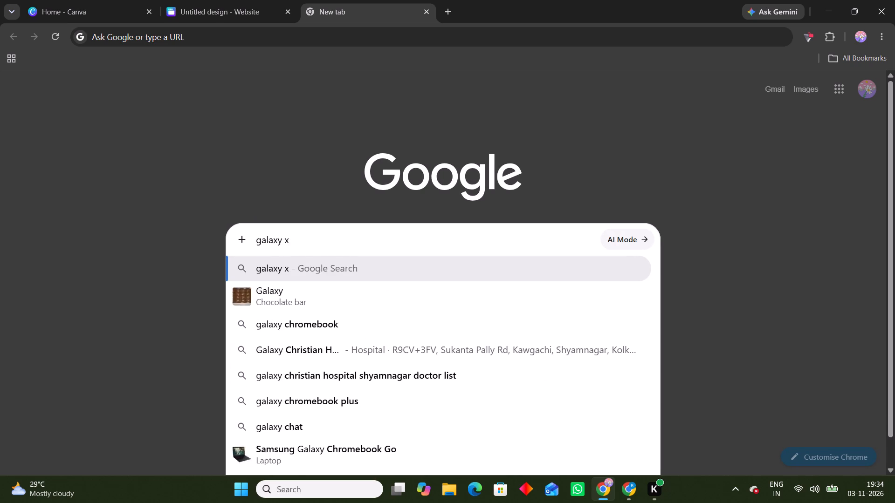
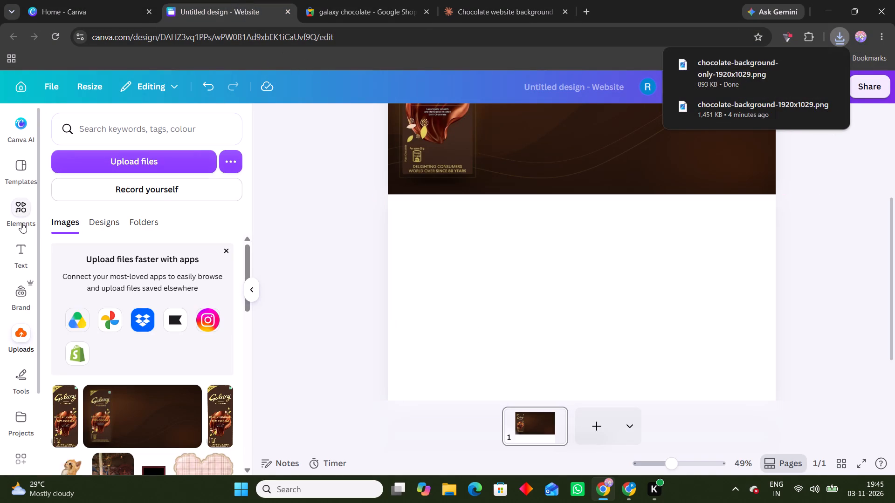
{"action": "left_click", "coordinate": [103, 164]}
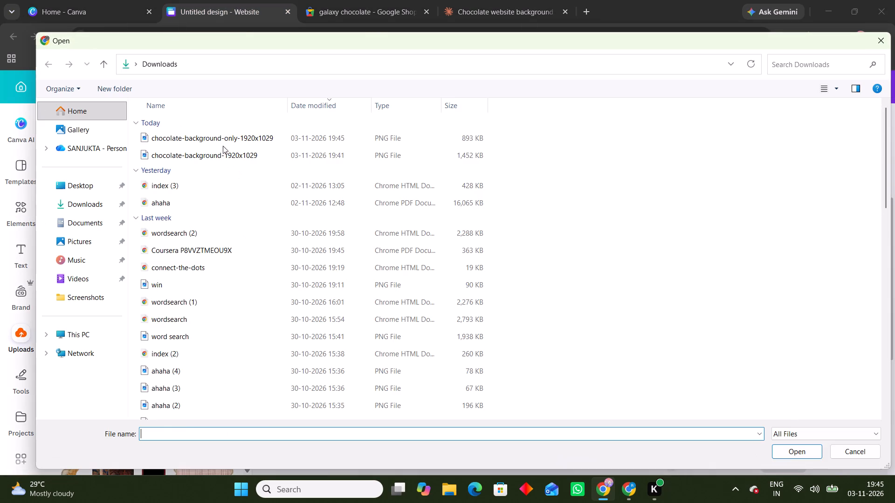
{"action": "left_click", "coordinate": [228, 140]}
{"action": "left_click", "coordinate": [795, 449]}
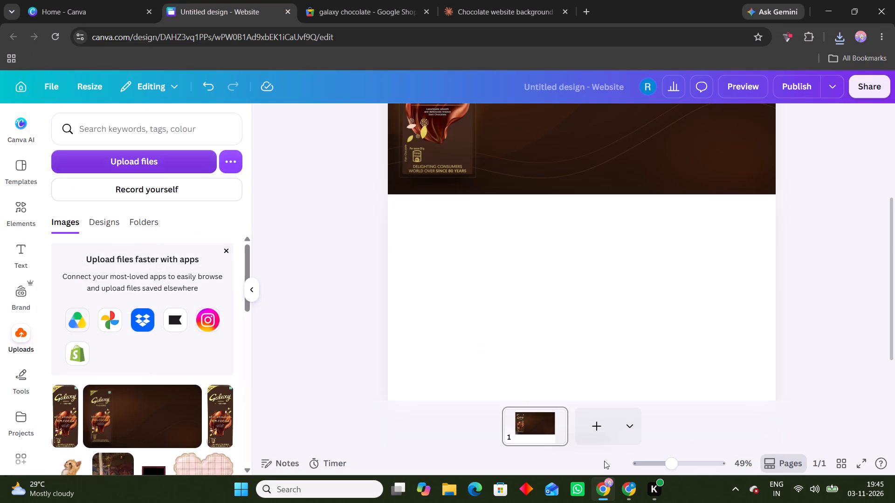
{"action": "scroll", "coordinate": [341, 327], "scroll_direction": "down", "scroll_amount": 1}
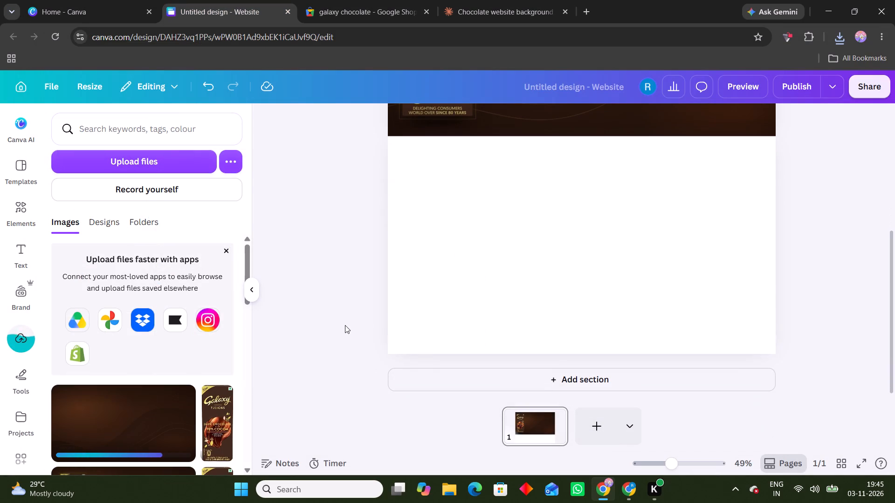
{"action": "left_click", "coordinate": [66, 447]}
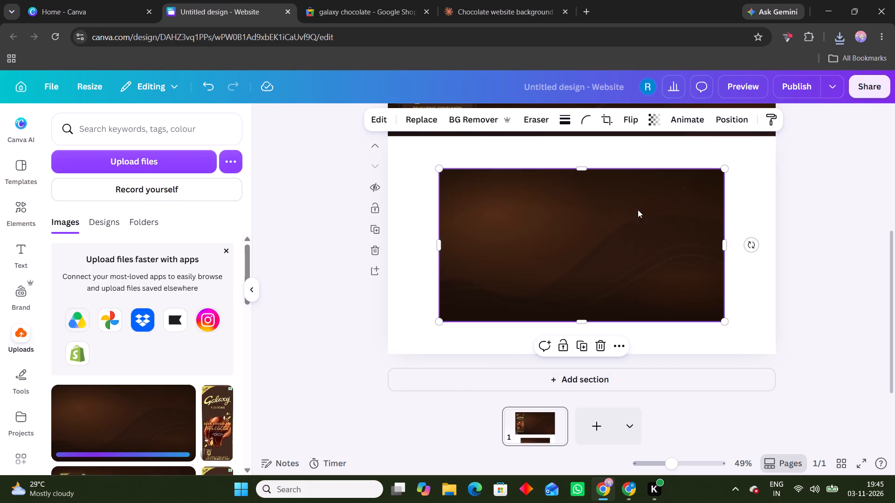
Enlarge the background-only image proportionally from its corners so it covers the whole lower section.
{"action": "left_click_drag", "start_coordinate": [440, 170], "coordinate": [380, 135]}
{"action": "left_click_drag", "start_coordinate": [723, 325], "coordinate": [755, 340]}
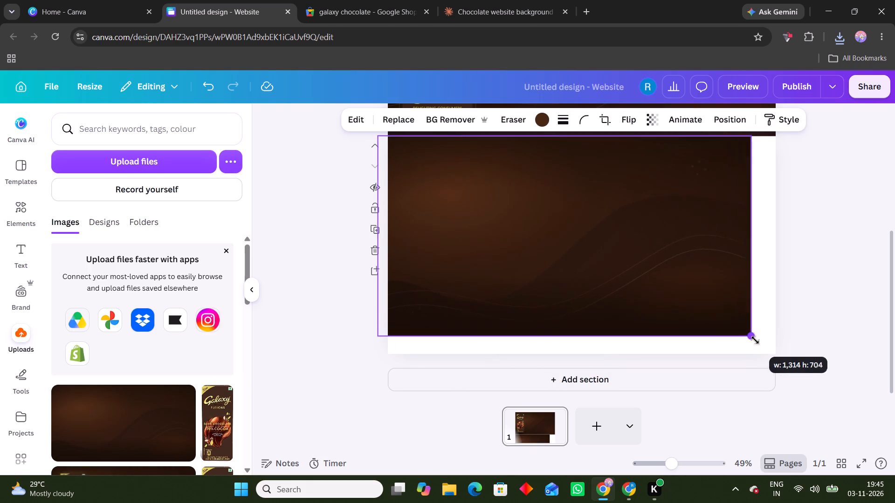
{"action": "left_click_drag", "start_coordinate": [755, 340], "coordinate": [778, 370]}
{"action": "left_click", "coordinate": [836, 320]}
{"action": "scroll", "coordinate": [820, 322], "scroll_direction": "up", "scroll_amount": 3}
{"action": "left_click", "coordinate": [836, 301]}
{"action": "left_click", "coordinate": [592, 348]}
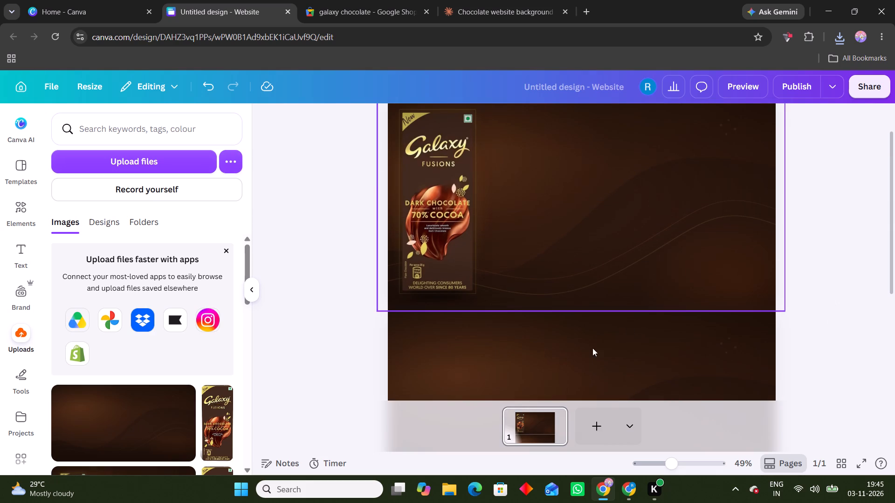
{"action": "left_click_drag", "start_coordinate": [375, 309], "coordinate": [373, 304]}
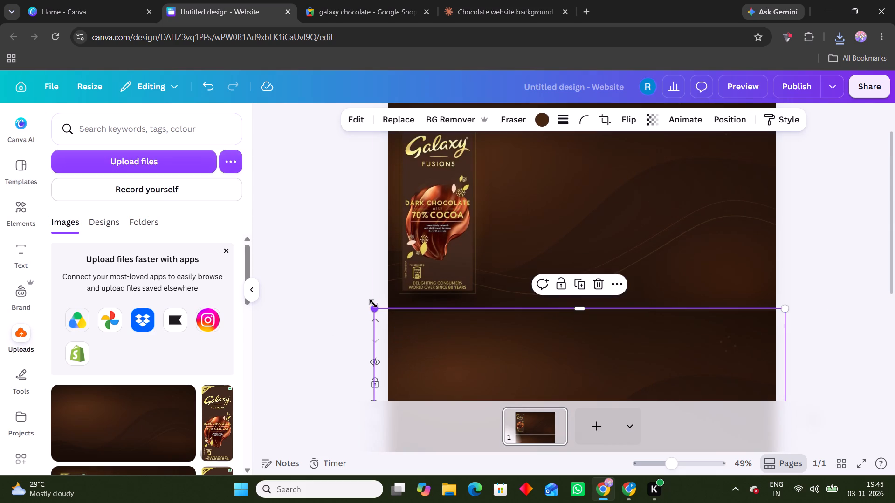
{"action": "left_click", "coordinate": [841, 284]}
Examine the two stacked background sections and the join between them.
{"action": "scroll", "coordinate": [647, 337], "scroll_direction": "down", "scroll_amount": 3}
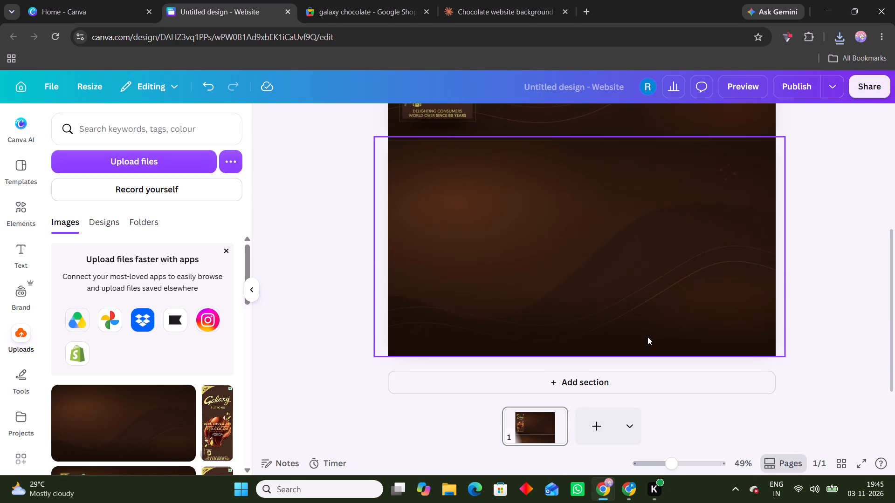
{"action": "scroll", "coordinate": [647, 337], "scroll_direction": "down", "scroll_amount": 1}
{"action": "scroll", "coordinate": [647, 337], "scroll_direction": "up", "scroll_amount": 1}
{"action": "scroll", "coordinate": [647, 337], "scroll_direction": "down", "scroll_amount": 2}
{"action": "left_click", "coordinate": [833, 222]}
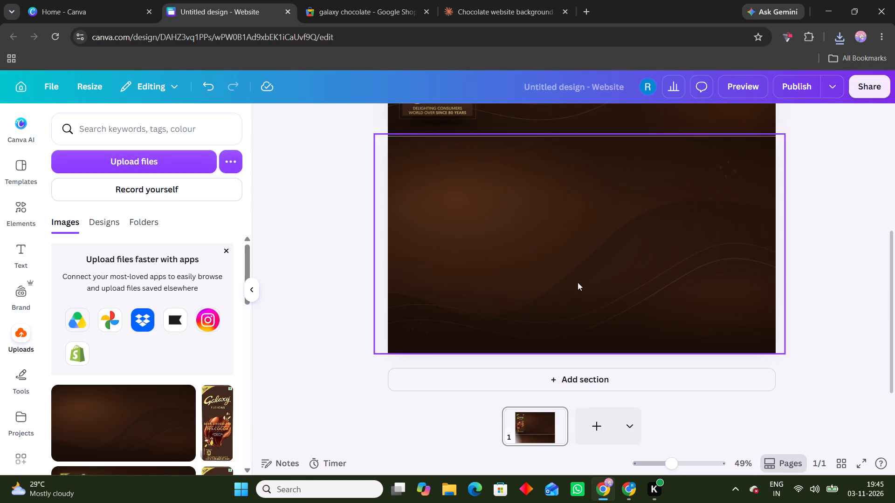
{"action": "left_click", "coordinate": [362, 214]}
{"action": "scroll", "coordinate": [521, 246], "scroll_direction": "down", "scroll_amount": 1}
{"action": "scroll", "coordinate": [626, 237], "scroll_direction": "up", "scroll_amount": 4}
{"action": "scroll", "coordinate": [894, 126], "scroll_direction": "up", "scroll_amount": 3}
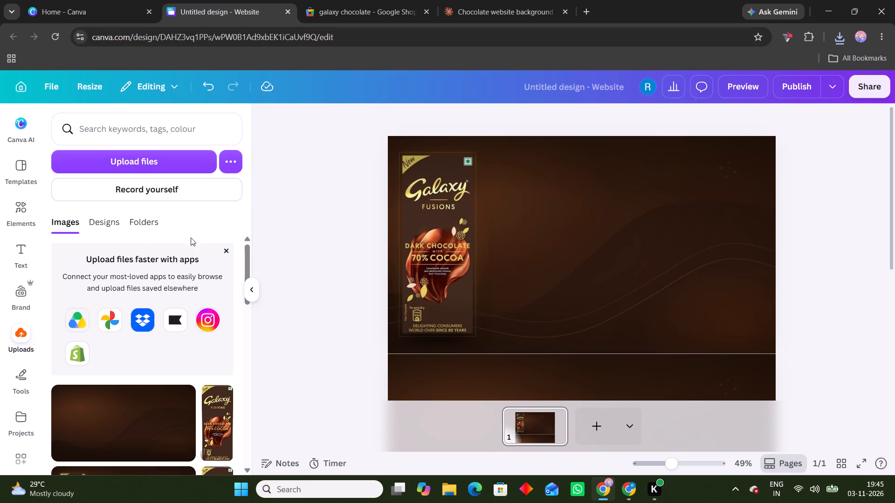
{"action": "left_click", "coordinate": [372, 217]}
Browse the website templates and view the details of the black and white Director Portfolio template.
{"action": "left_click", "coordinate": [0, 237]}
{"action": "left_click", "coordinate": [17, 287]}
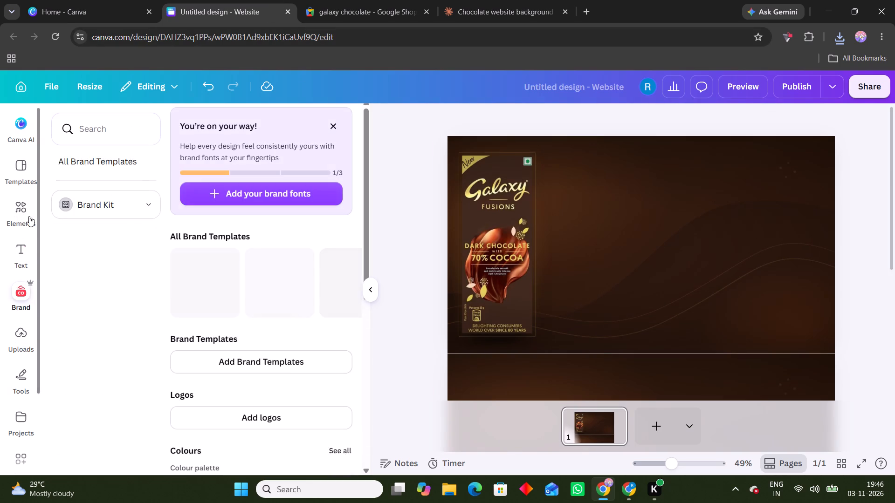
{"action": "left_click", "coordinate": [20, 161]}
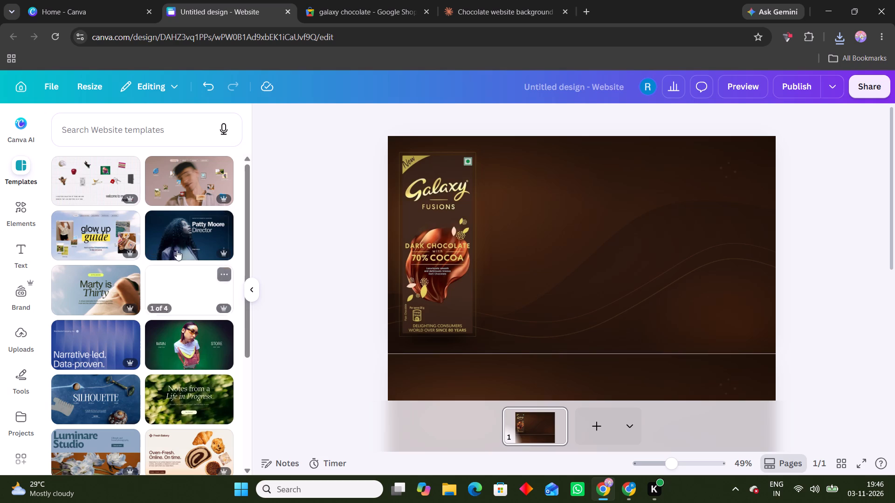
{"action": "middle_click", "coordinate": [179, 231]}
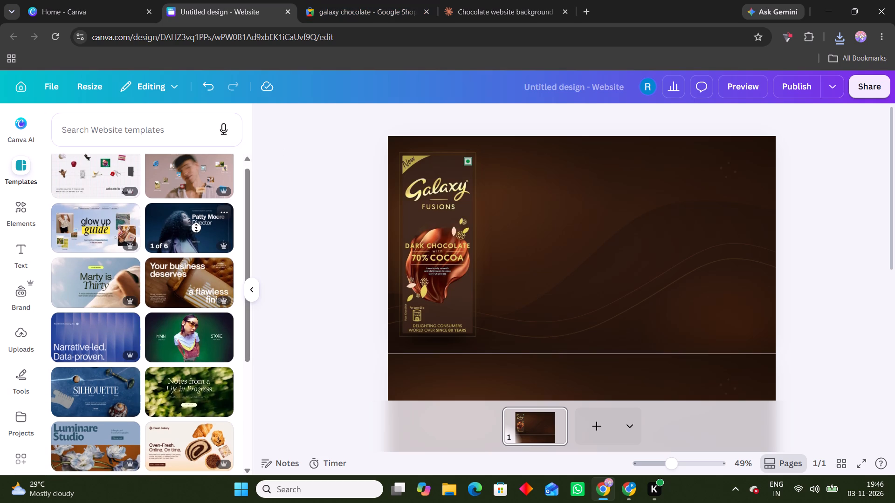
{"action": "scroll", "coordinate": [196, 228], "scroll_direction": "up", "scroll_amount": 1}
{"action": "middle_click", "coordinate": [196, 227]}
{"action": "right_click", "coordinate": [197, 227]}
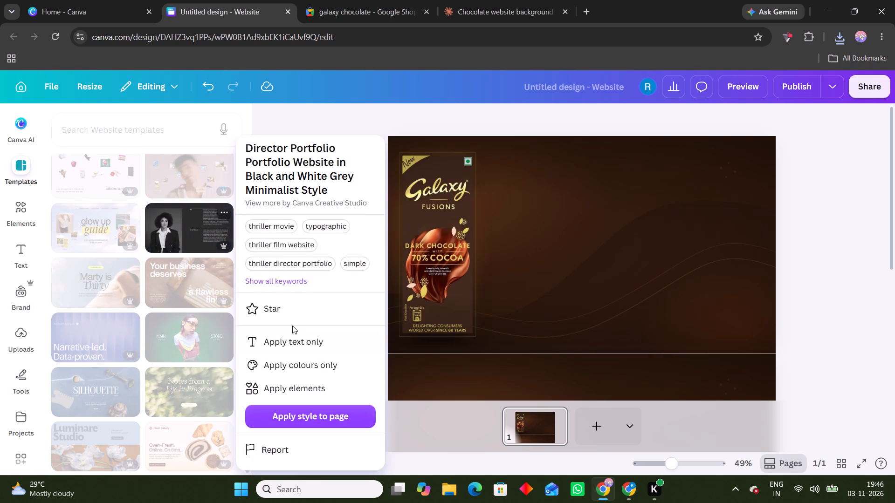
{"action": "left_click", "coordinate": [221, 211]}
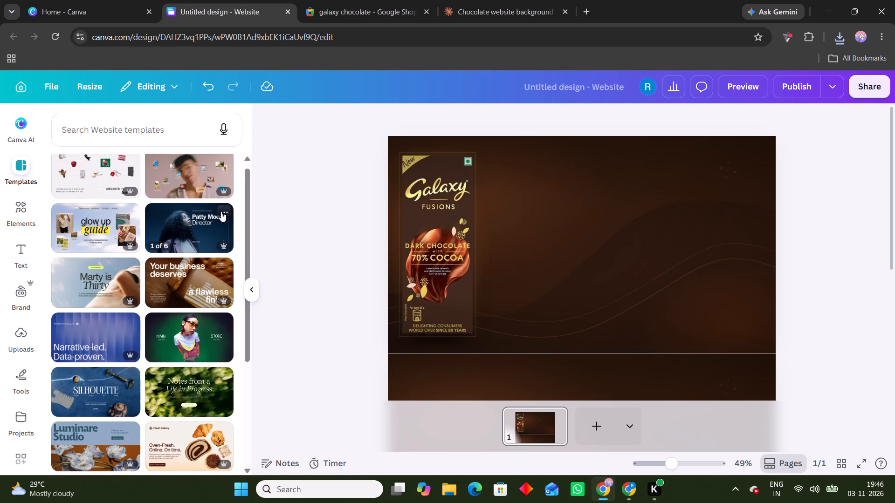
{"action": "left_click", "coordinate": [221, 211]}
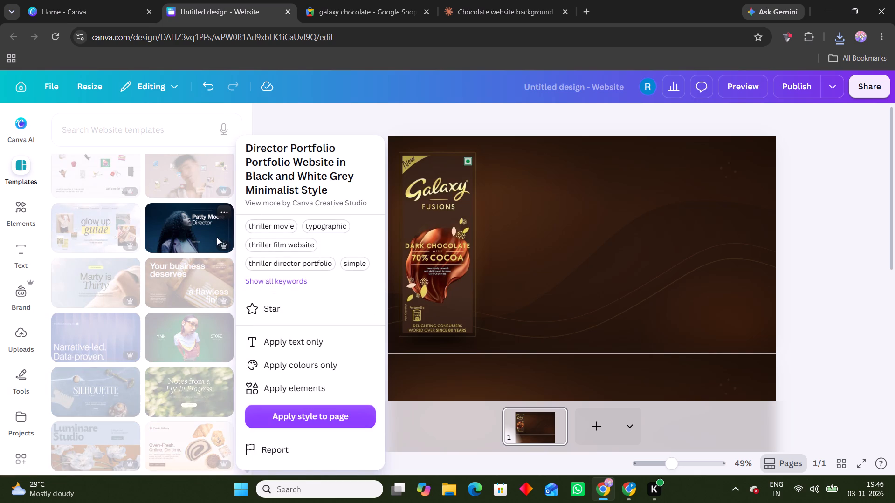
{"action": "middle_click", "coordinate": [166, 235]}
Open the Director Portfolio website template and look through its page layouts.
{"action": "middle_click", "coordinate": [203, 222]}
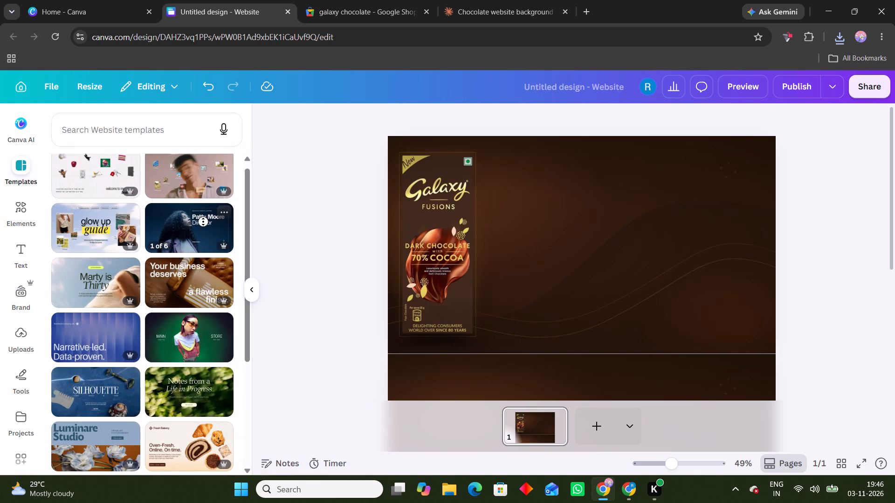
{"action": "middle_click", "coordinate": [203, 222]}
{"action": "middle_click", "coordinate": [203, 222]}
{"action": "middle_click", "coordinate": [203, 222]}
{"action": "left_click", "coordinate": [204, 221]}
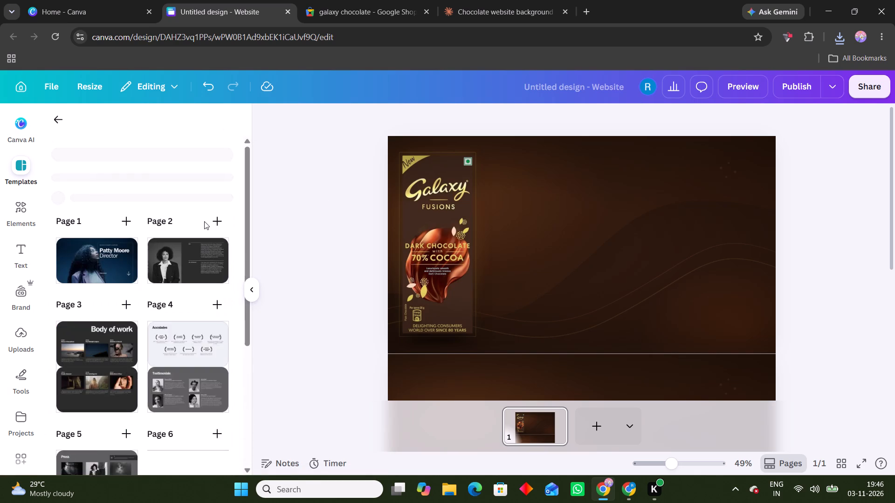
{"action": "scroll", "coordinate": [144, 317], "scroll_direction": "down", "scroll_amount": 1}
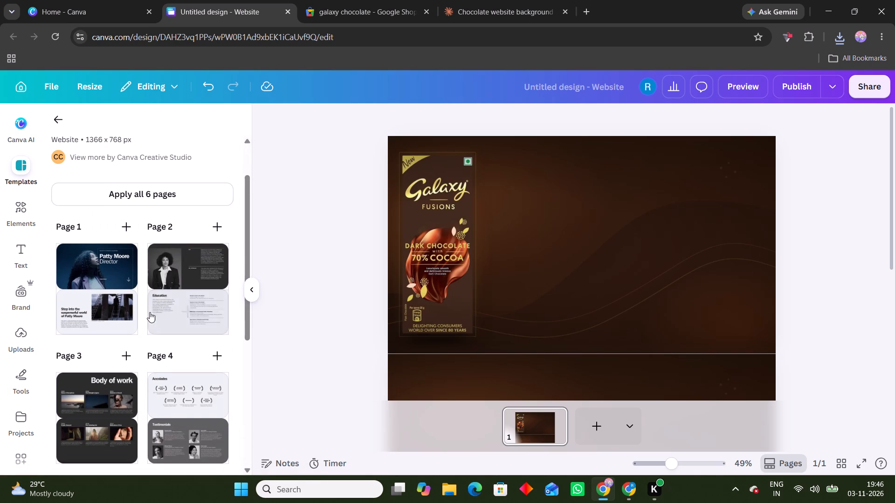
{"action": "scroll", "coordinate": [166, 293], "scroll_direction": "down", "scroll_amount": 2}
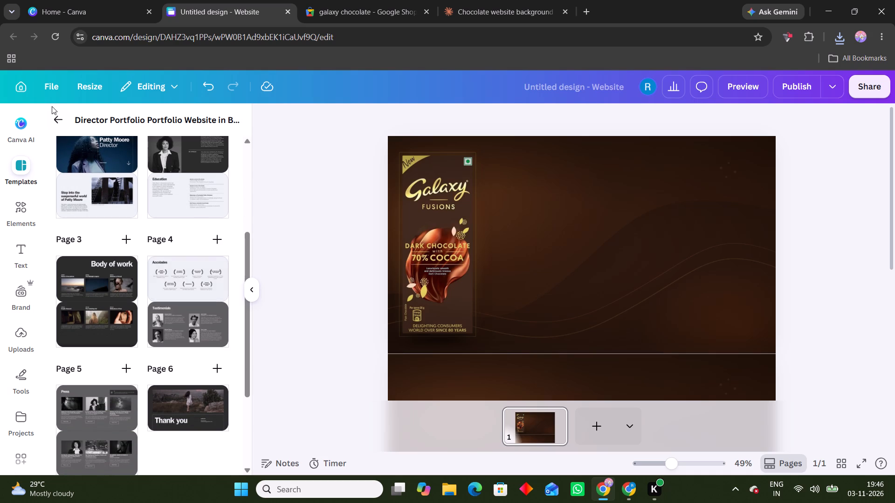
{"action": "left_click", "coordinate": [49, 135]}
{"action": "left_click", "coordinate": [58, 114]}
Search the website templates for "chocolate".
{"action": "scroll", "coordinate": [145, 275], "scroll_direction": "down", "scroll_amount": 3}
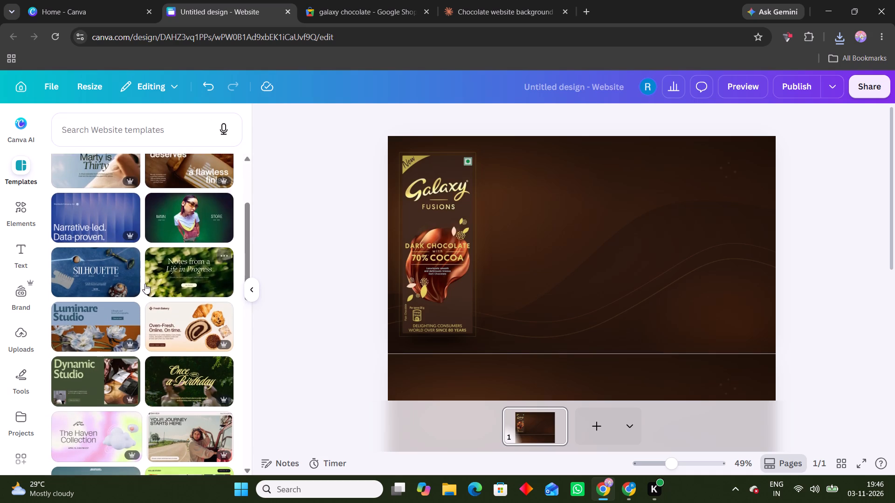
{"action": "scroll", "coordinate": [145, 284], "scroll_direction": "up", "scroll_amount": 1}
{"action": "scroll", "coordinate": [145, 284], "scroll_direction": "down", "scroll_amount": 1}
{"action": "left_click", "coordinate": [130, 107]}
{"action": "left_click", "coordinate": [131, 125]}
{"action": "type", "text": "chocolate"}
{"action": "key", "text": "Return"}
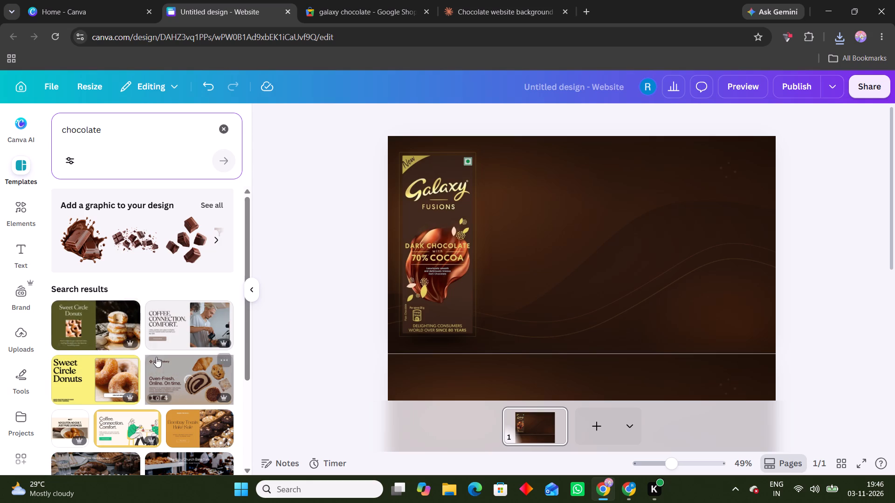
Open the olive green Sweet Circle Donuts bakery website template from the chocolate results and look through its four page layouts.
{"action": "scroll", "coordinate": [158, 359], "scroll_direction": "down", "scroll_amount": 2}
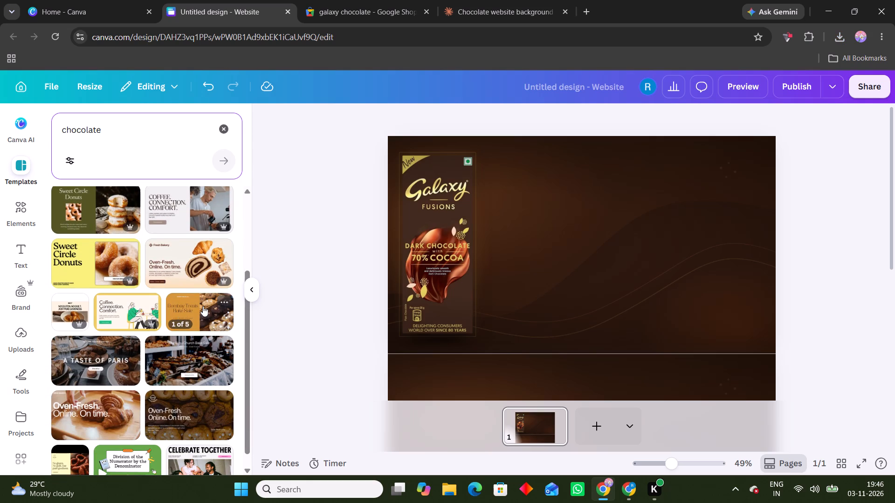
{"action": "left_click", "coordinate": [101, 202]}
{"action": "scroll", "coordinate": [139, 296], "scroll_direction": "down", "scroll_amount": 2}
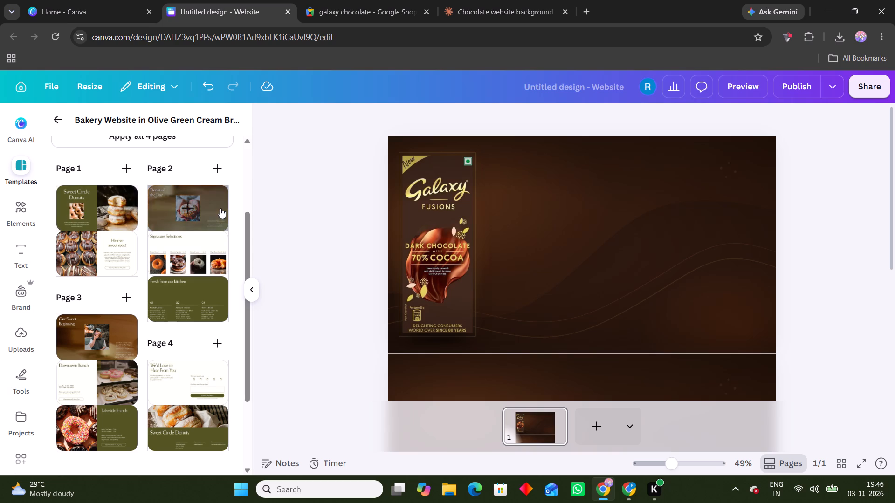
{"action": "scroll", "coordinate": [220, 223], "scroll_direction": "down", "scroll_amount": 5}
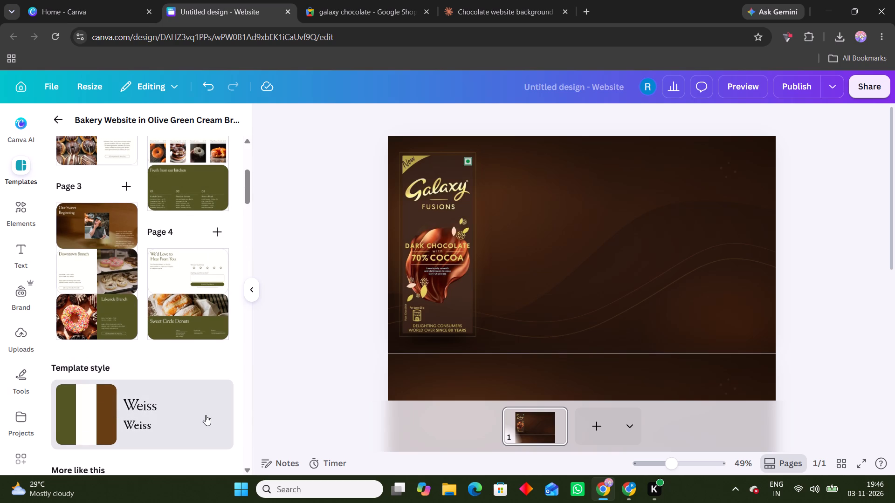
Apply the bakery template's style with Weiss fonts and the olive, white and brown palette to all pages of the design.
{"action": "left_click", "coordinate": [206, 415]}
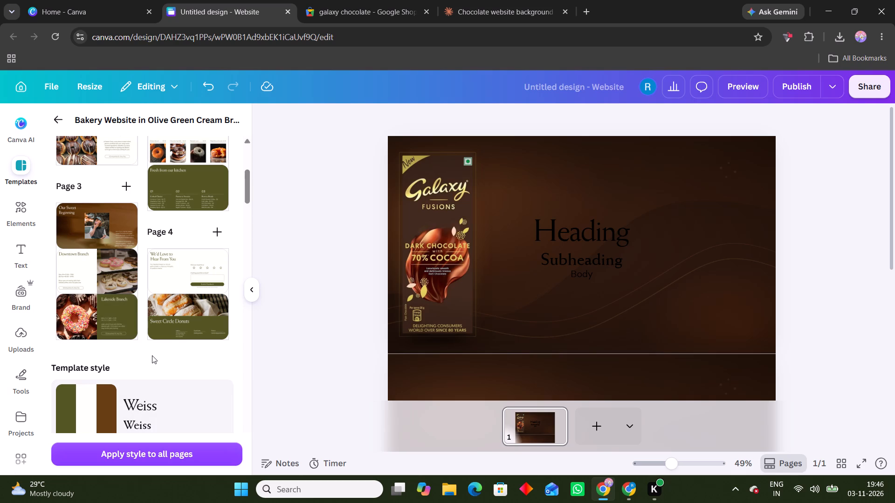
{"action": "left_click", "coordinate": [331, 338]}
{"action": "scroll", "coordinate": [460, 292], "scroll_direction": "up", "scroll_amount": 1}
{"action": "scroll", "coordinate": [465, 292], "scroll_direction": "down", "scroll_amount": 3}
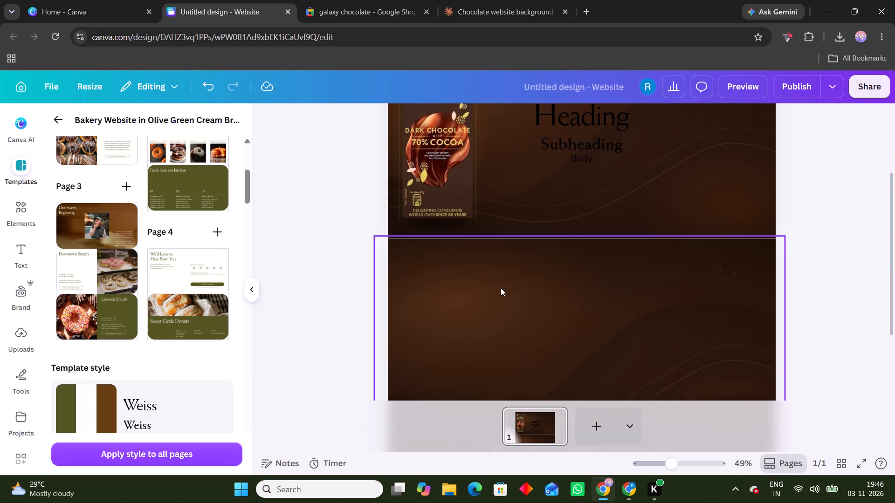
{"action": "scroll", "coordinate": [509, 279], "scroll_direction": "down", "scroll_amount": 1}
{"action": "scroll", "coordinate": [509, 279], "scroll_direction": "up", "scroll_amount": 1}
{"action": "scroll", "coordinate": [509, 279], "scroll_direction": "down", "scroll_amount": 2}
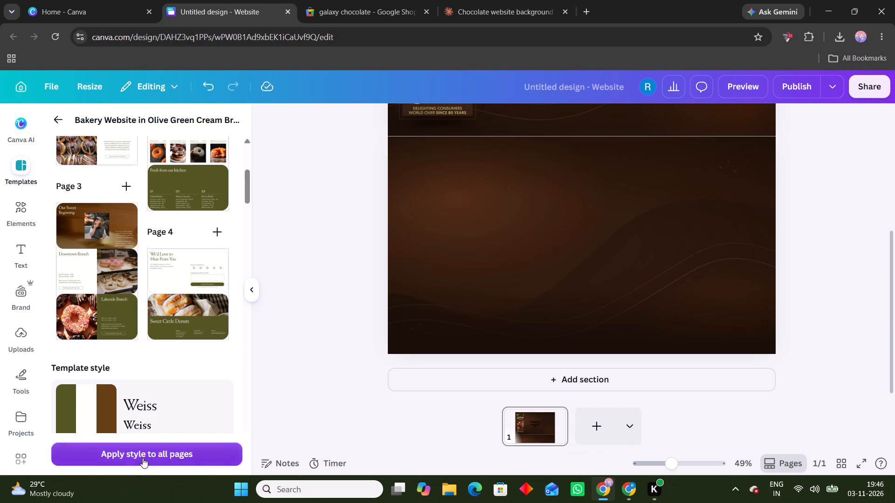
{"action": "left_click", "coordinate": [143, 458]}
{"action": "left_click", "coordinate": [298, 314]}
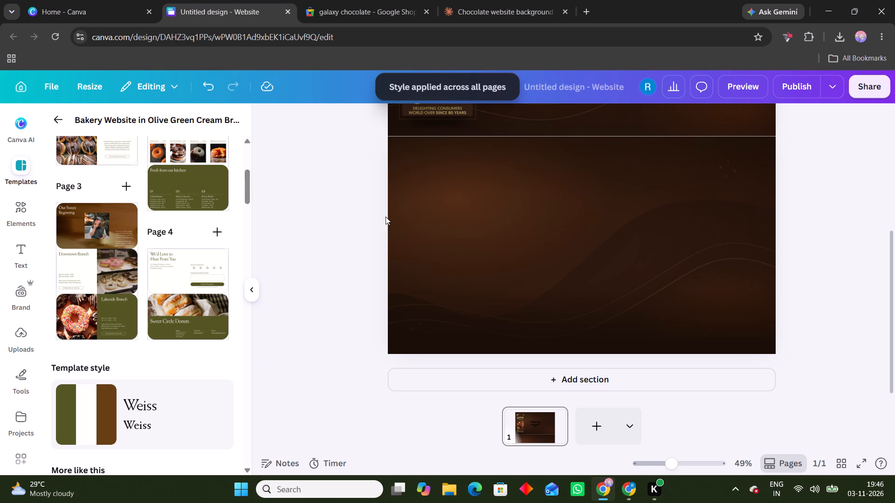
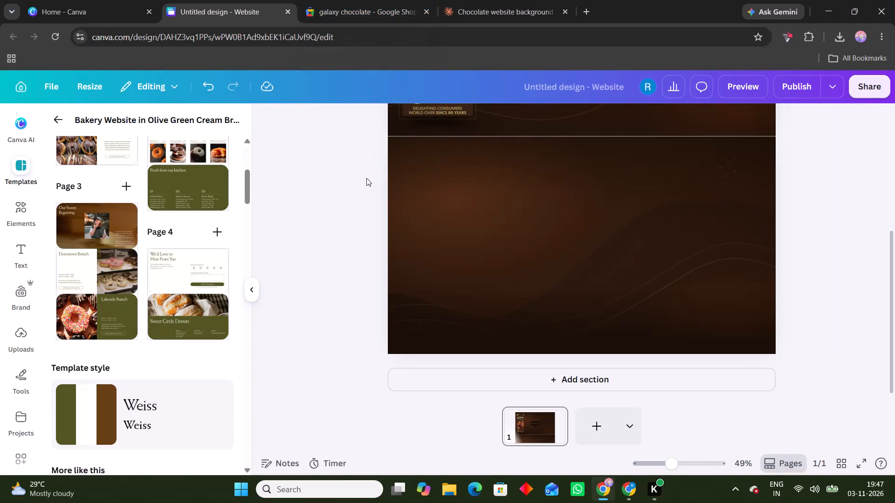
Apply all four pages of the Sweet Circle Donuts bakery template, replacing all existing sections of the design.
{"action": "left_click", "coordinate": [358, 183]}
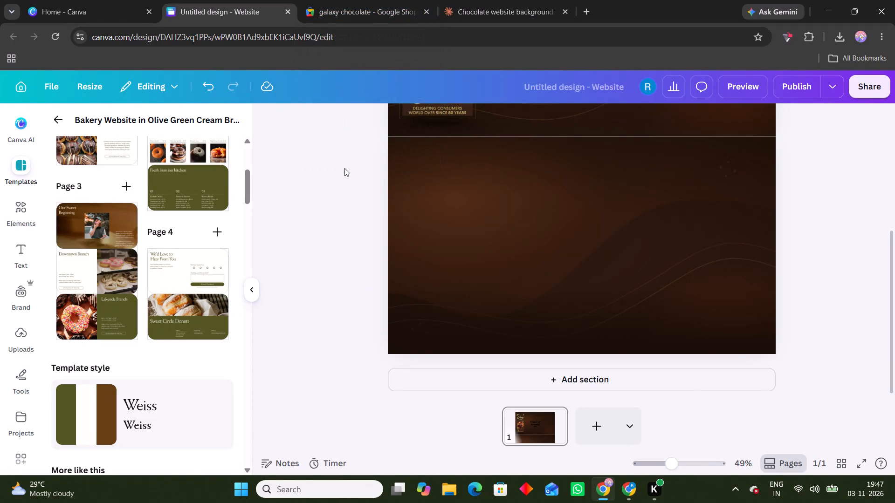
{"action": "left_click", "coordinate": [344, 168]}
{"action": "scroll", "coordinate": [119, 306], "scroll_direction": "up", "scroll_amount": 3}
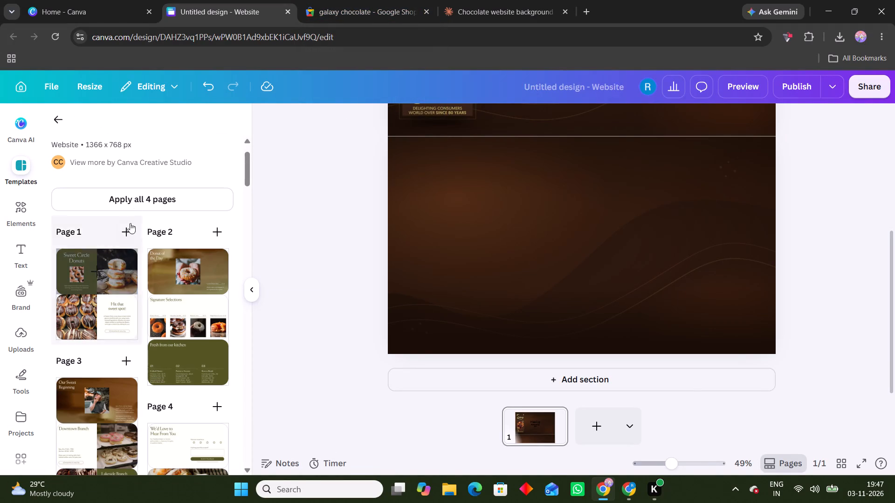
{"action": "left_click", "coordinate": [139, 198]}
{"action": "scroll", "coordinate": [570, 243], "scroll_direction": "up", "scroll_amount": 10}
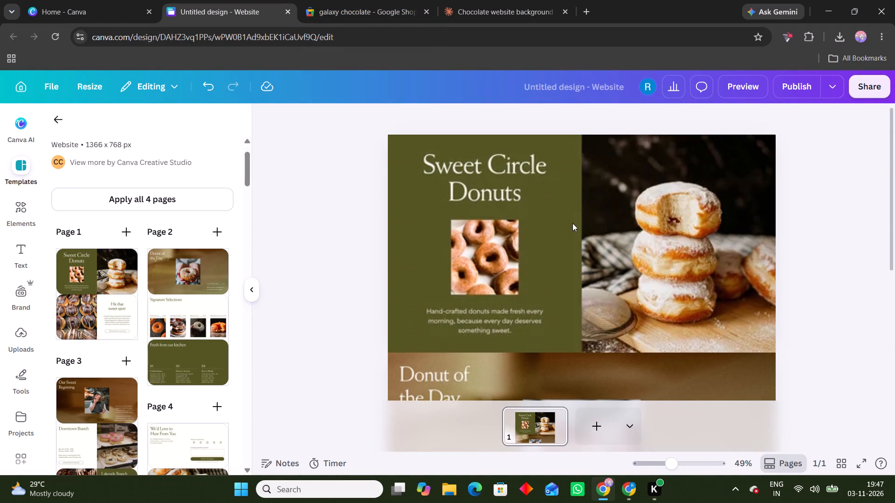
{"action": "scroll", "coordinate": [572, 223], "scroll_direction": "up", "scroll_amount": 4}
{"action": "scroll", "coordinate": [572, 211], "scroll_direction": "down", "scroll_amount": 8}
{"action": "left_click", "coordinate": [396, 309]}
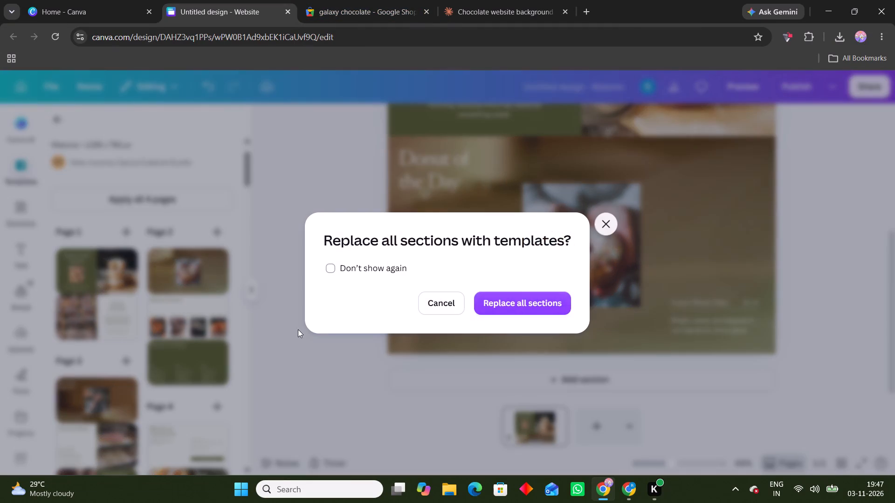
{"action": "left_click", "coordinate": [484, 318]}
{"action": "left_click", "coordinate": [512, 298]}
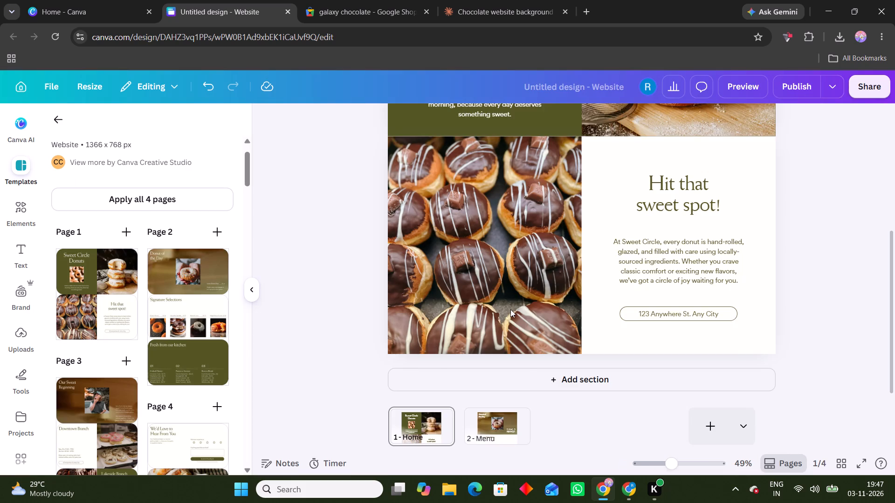
Examine the applied Home page sections and look through the bakery template's page layouts.
{"action": "left_click", "coordinate": [510, 309]}
{"action": "scroll", "coordinate": [372, 295], "scroll_direction": "up", "scroll_amount": 9}
{"action": "scroll", "coordinate": [386, 279], "scroll_direction": "down", "scroll_amount": 4}
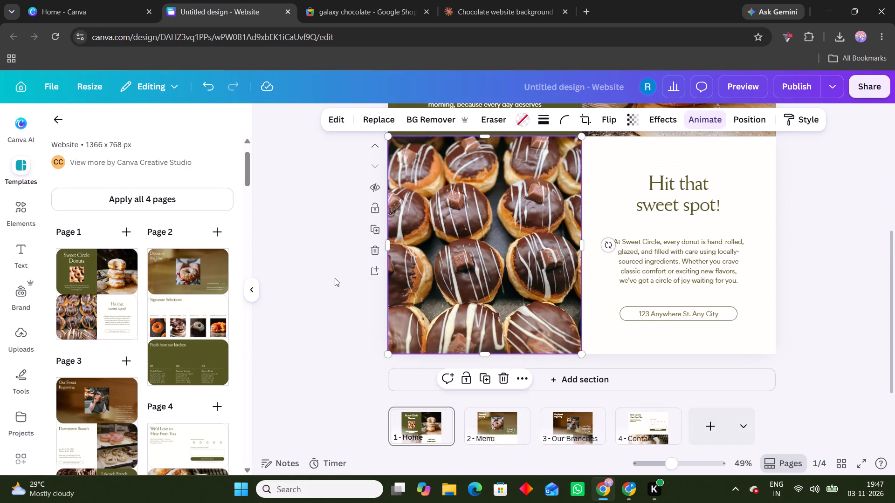
{"action": "left_click", "coordinate": [335, 278]}
{"action": "scroll", "coordinate": [156, 196], "scroll_direction": "down", "scroll_amount": 4}
{"action": "scroll", "coordinate": [153, 211], "scroll_direction": "up", "scroll_amount": 1}
{"action": "scroll", "coordinate": [152, 218], "scroll_direction": "down", "scroll_amount": 1}
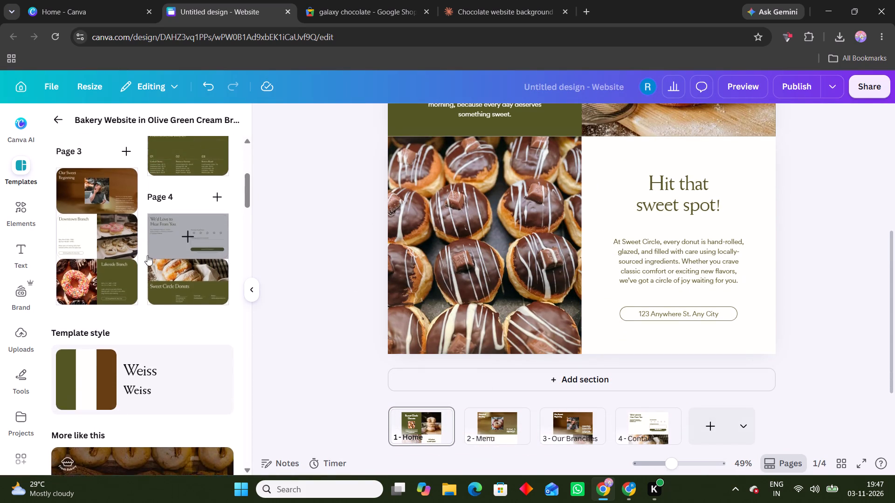
{"action": "scroll", "coordinate": [151, 273], "scroll_direction": "down", "scroll_amount": 6}
{"action": "scroll", "coordinate": [157, 277], "scroll_direction": "up", "scroll_amount": 7}
{"action": "scroll", "coordinate": [159, 236], "scroll_direction": "down", "scroll_amount": 1}
{"action": "scroll", "coordinate": [159, 236], "scroll_direction": "up", "scroll_amount": 6}
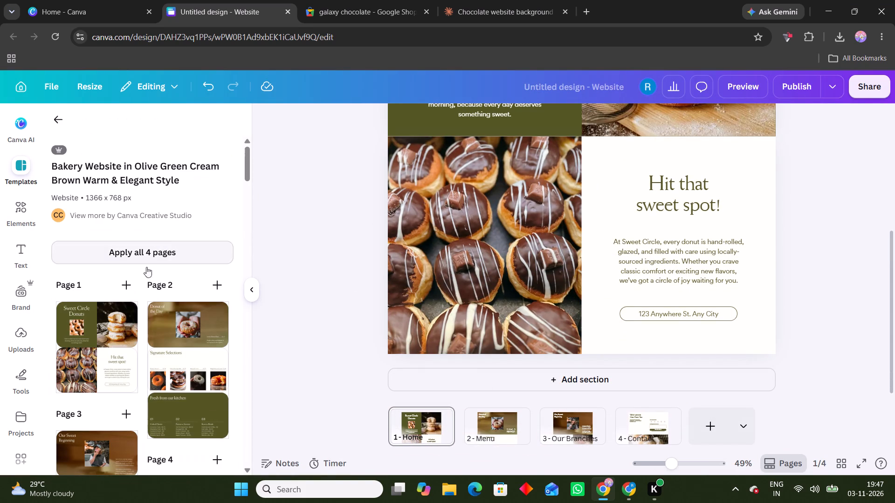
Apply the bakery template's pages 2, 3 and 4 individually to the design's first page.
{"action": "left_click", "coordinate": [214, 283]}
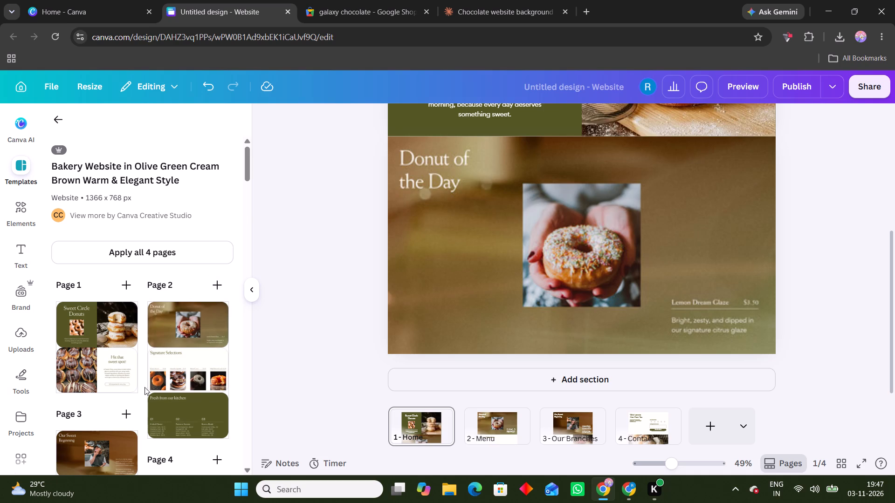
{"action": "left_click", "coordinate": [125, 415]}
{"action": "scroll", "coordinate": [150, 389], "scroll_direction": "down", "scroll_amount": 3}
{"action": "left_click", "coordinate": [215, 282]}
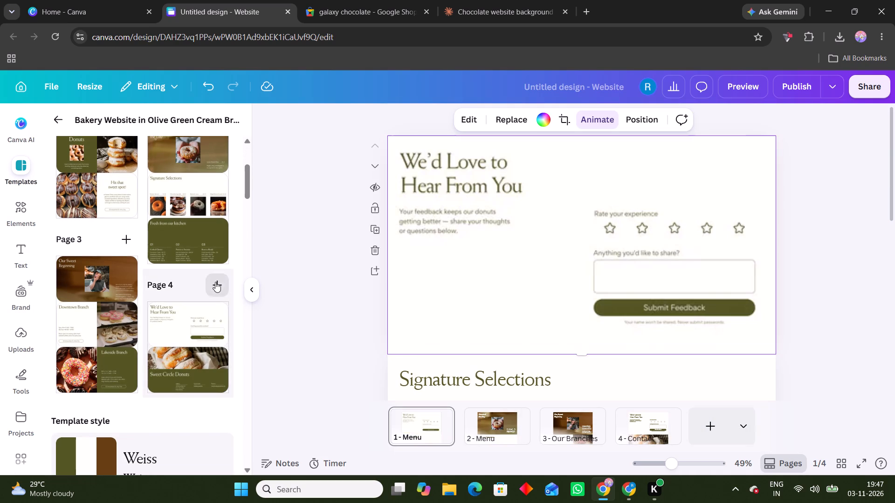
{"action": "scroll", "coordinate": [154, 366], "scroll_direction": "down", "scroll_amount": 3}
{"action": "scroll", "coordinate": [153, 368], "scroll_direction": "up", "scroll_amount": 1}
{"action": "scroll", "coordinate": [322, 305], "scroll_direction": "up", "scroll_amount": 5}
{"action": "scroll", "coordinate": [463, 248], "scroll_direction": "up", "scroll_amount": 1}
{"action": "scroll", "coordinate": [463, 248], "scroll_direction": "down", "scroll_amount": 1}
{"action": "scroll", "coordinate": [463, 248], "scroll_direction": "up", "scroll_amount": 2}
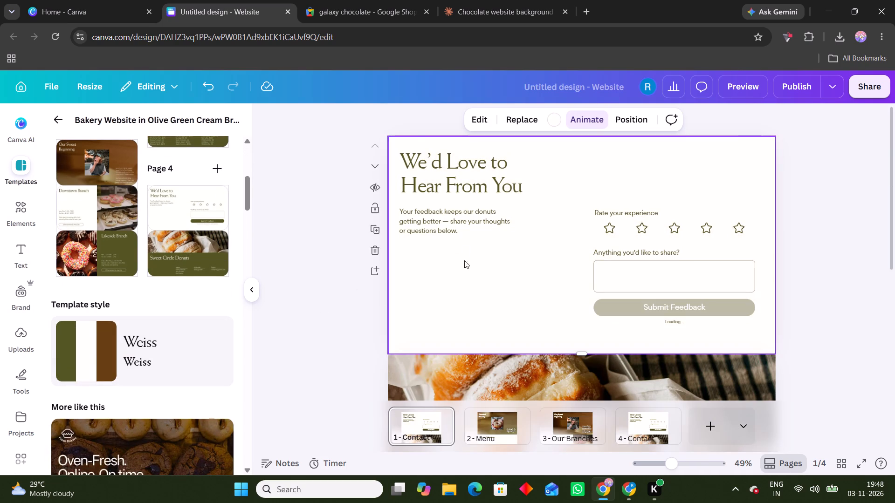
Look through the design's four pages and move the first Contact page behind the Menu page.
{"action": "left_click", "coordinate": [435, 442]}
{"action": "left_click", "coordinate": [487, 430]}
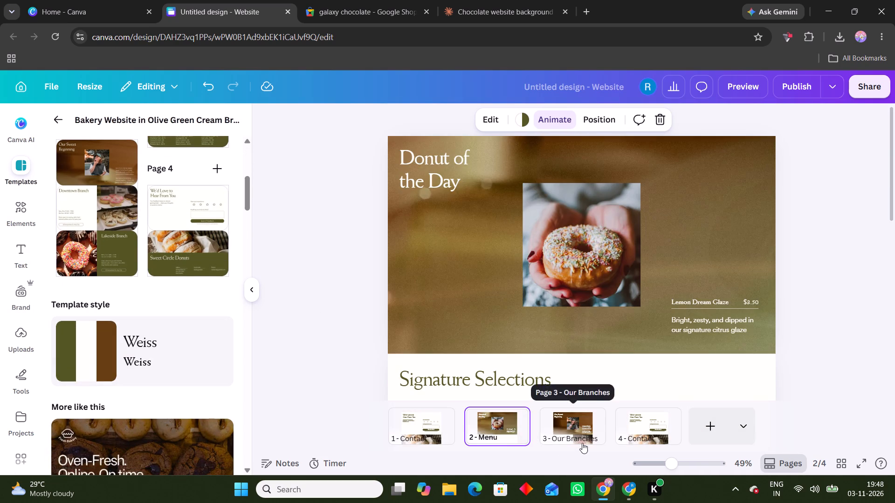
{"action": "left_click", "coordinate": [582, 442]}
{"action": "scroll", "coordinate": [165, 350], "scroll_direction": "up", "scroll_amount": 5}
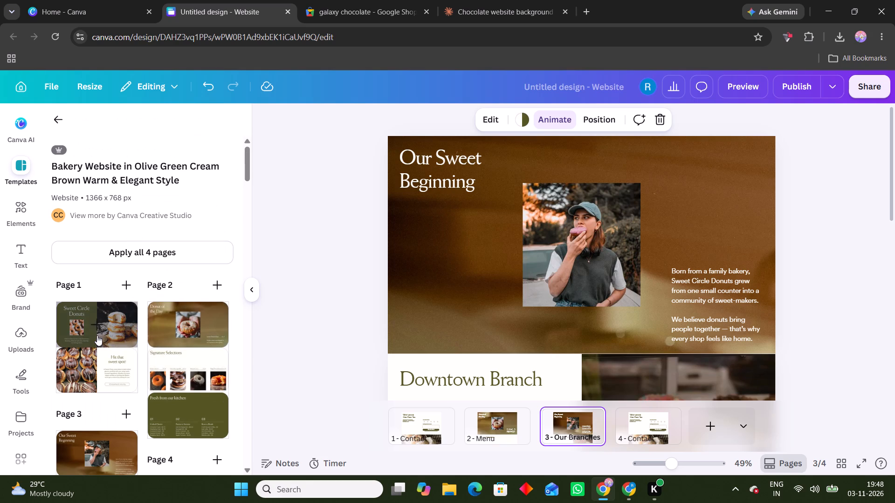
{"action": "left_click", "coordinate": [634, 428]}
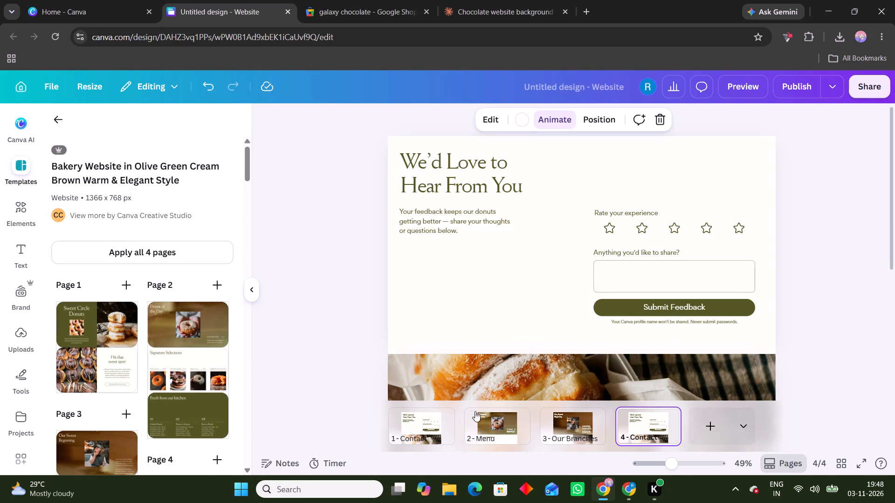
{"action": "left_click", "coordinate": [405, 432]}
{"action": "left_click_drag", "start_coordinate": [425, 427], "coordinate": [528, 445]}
Delete all the pages of the design, leaving one blank page.
{"action": "left_click", "coordinate": [639, 431]}
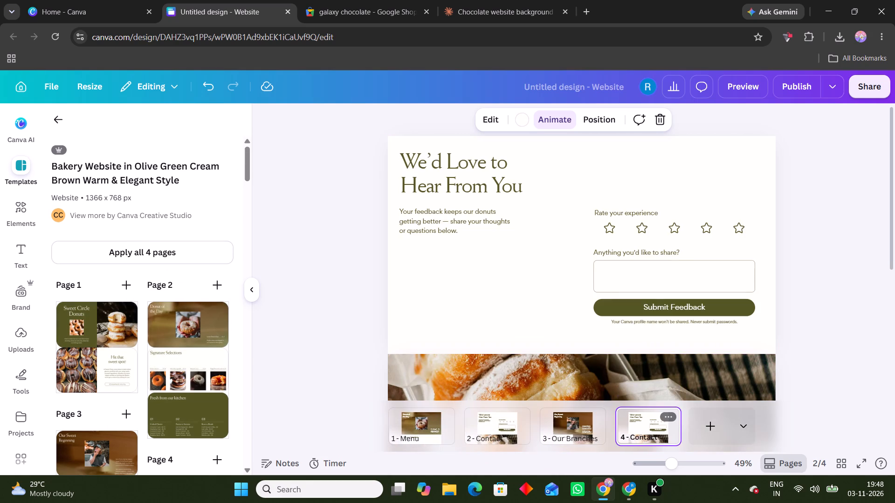
{"action": "key", "text": "Delete"}
{"action": "left_click", "coordinate": [638, 432]}
{"action": "key", "text": "Delete"}
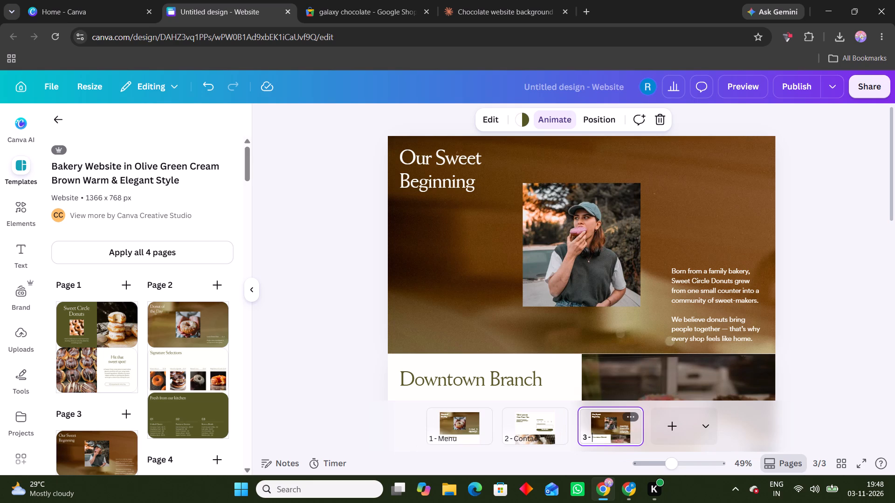
{"action": "left_click", "coordinate": [622, 426]}
{"action": "key", "text": "Delete"}
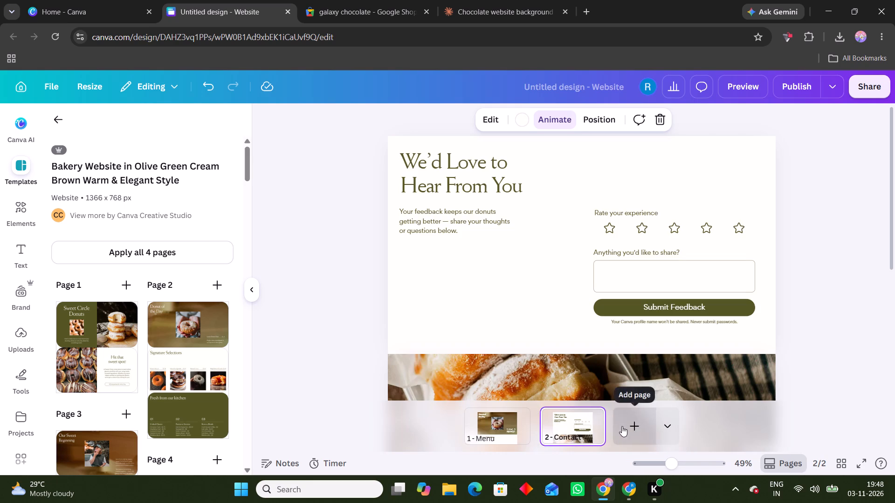
{"action": "left_click", "coordinate": [586, 428]}
{"action": "key", "text": "Delete"}
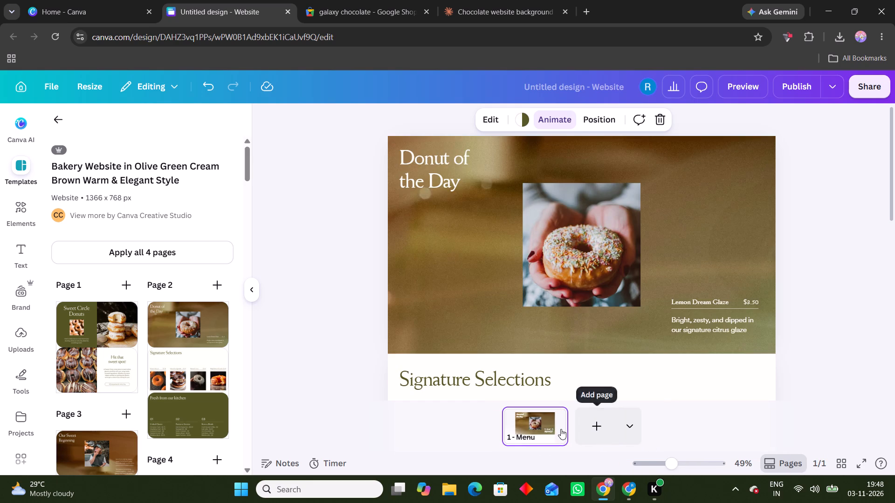
{"action": "left_click", "coordinate": [561, 429]}
{"action": "key", "text": "Delete"}
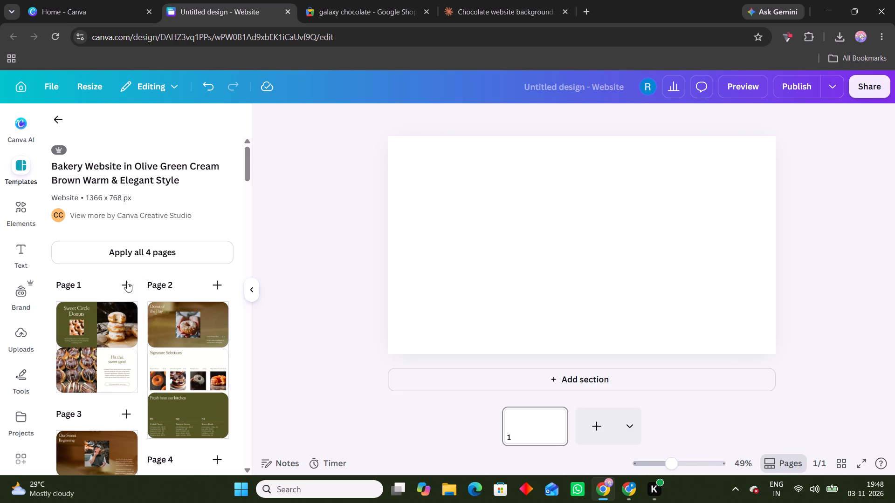
Apply all four pages of the bakery template to the blank design and check the Home page.
{"action": "left_click", "coordinate": [139, 253]}
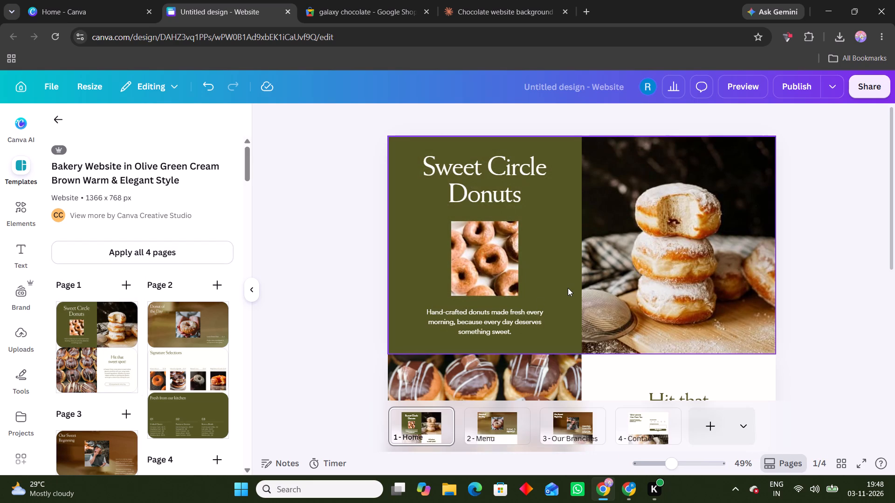
{"action": "scroll", "coordinate": [568, 288], "scroll_direction": "down", "scroll_amount": 8}
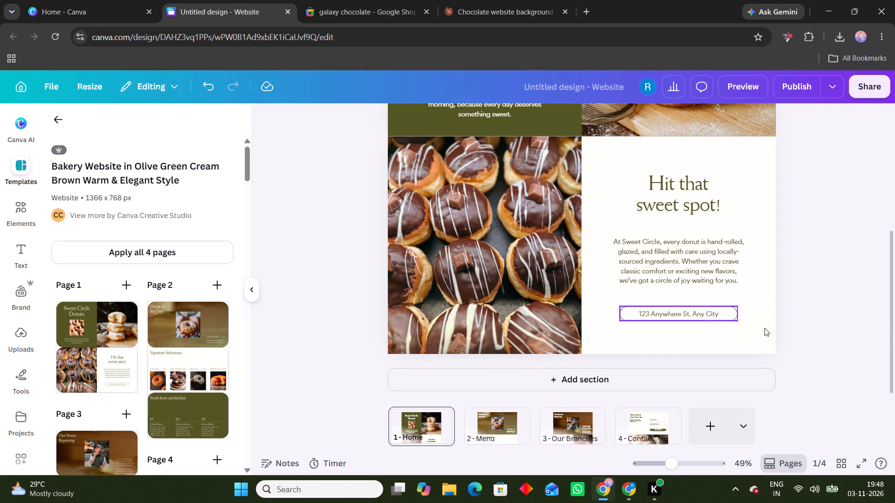
{"action": "scroll", "coordinate": [766, 328], "scroll_direction": "up", "scroll_amount": 4}
{"action": "scroll", "coordinate": [700, 288], "scroll_direction": "up", "scroll_amount": 1}
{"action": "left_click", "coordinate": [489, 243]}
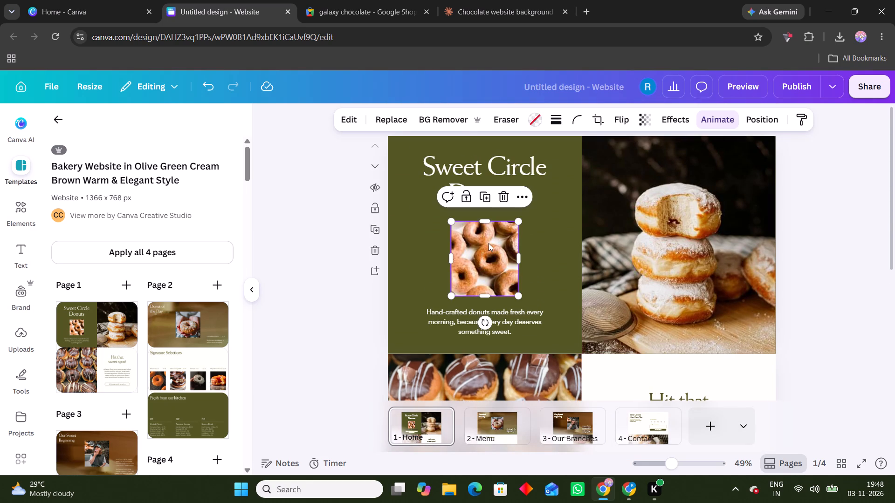
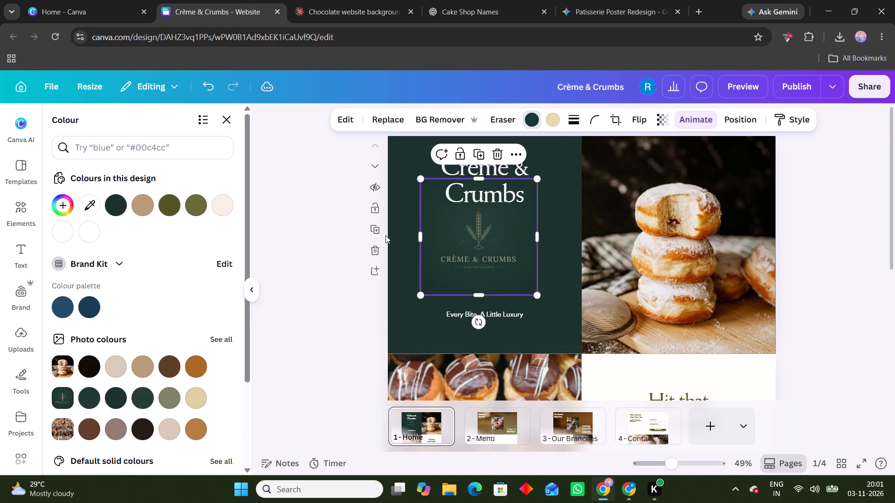
Set the corner rounding of the Crème & Crumbs logo image on the Home page to 100.
{"action": "double_click", "coordinate": [342, 247]}
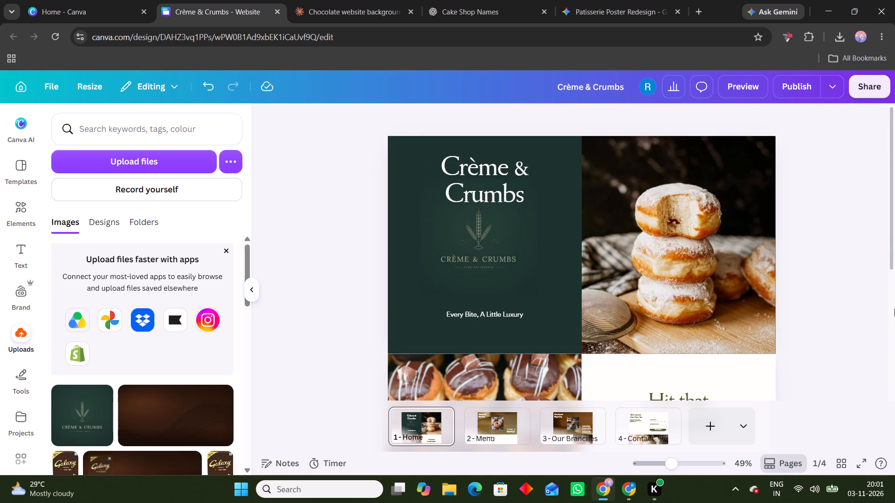
{"action": "left_click", "coordinate": [475, 275]}
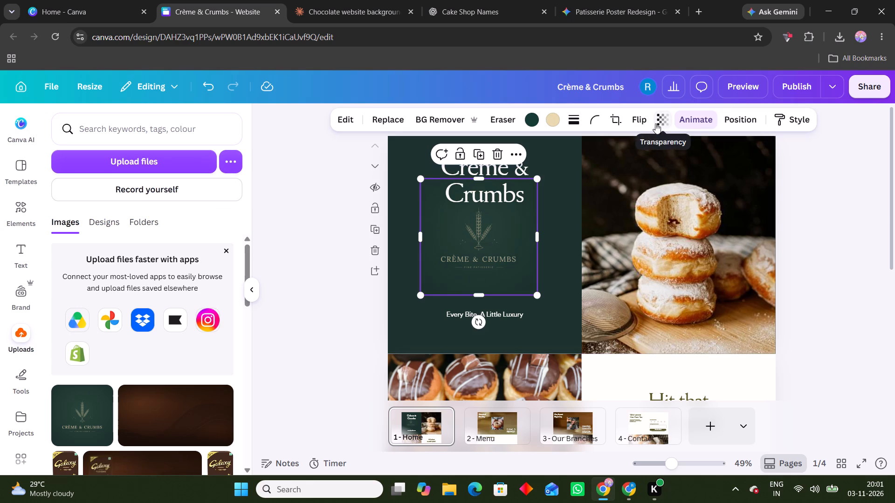
{"action": "left_click", "coordinate": [604, 119]}
{"action": "left_click", "coordinate": [598, 122]}
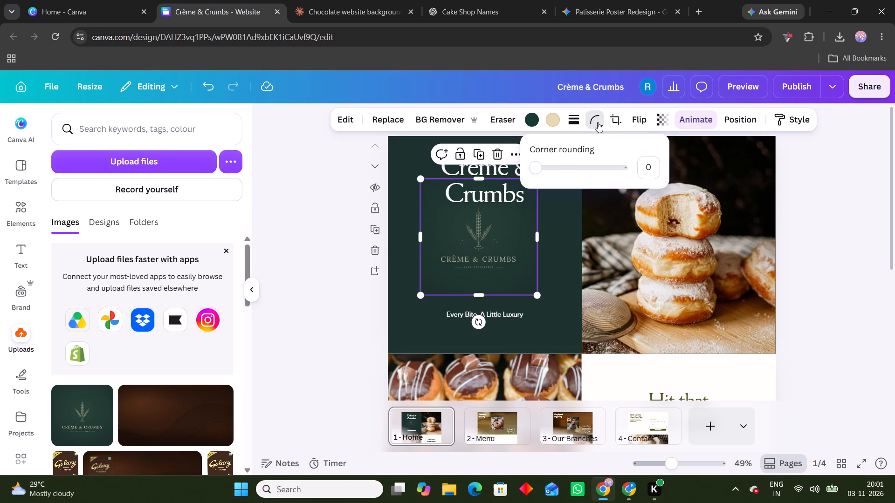
{"action": "left_click_drag", "start_coordinate": [530, 163], "coordinate": [699, 172]}
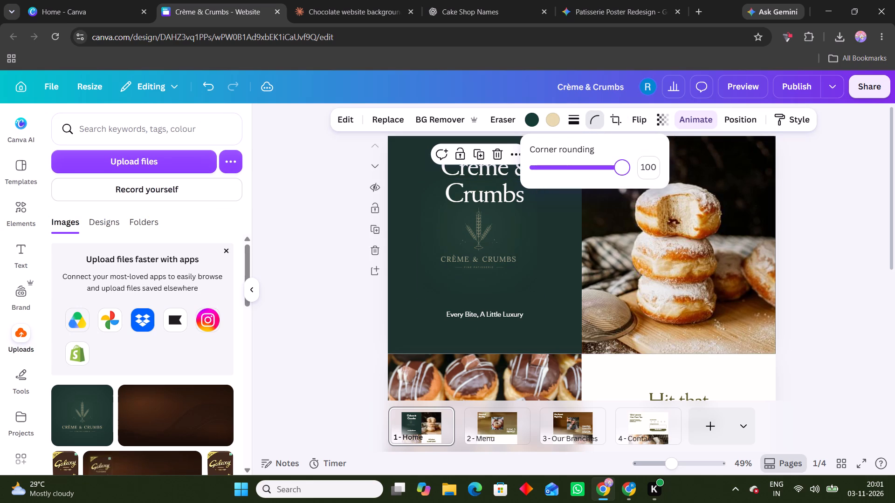
{"action": "left_click_drag", "start_coordinate": [699, 172], "coordinate": [701, 172]}
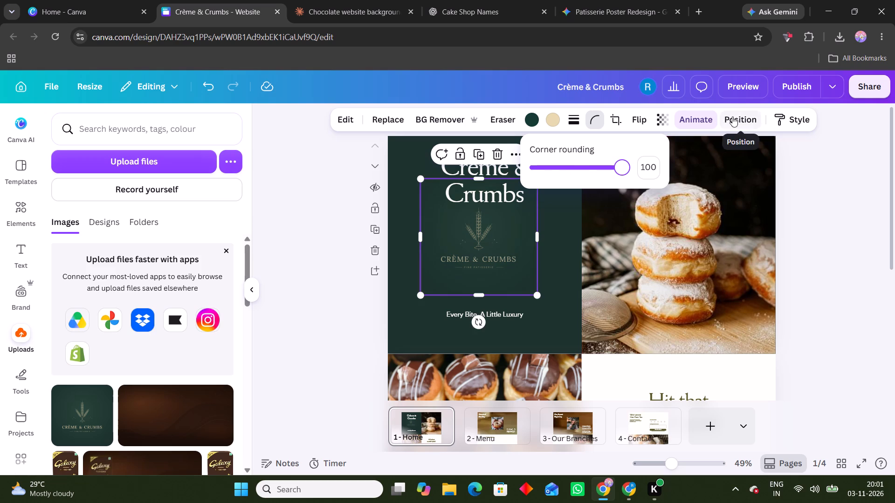
Lower the logo image's transparency value slightly so it blends more into the dark green section, and check it deselected.
{"action": "left_click", "coordinate": [653, 123]}
{"action": "left_click", "coordinate": [653, 123]}
{"action": "left_click", "coordinate": [665, 122]}
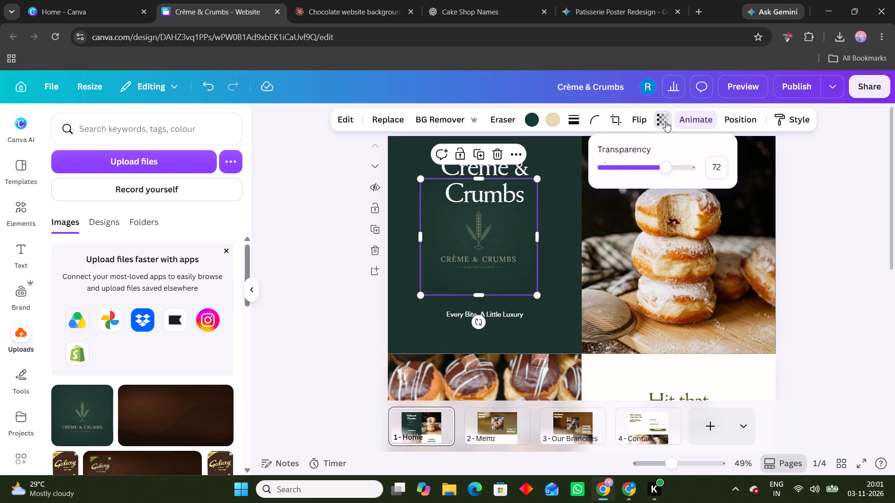
{"action": "left_click_drag", "start_coordinate": [661, 175], "coordinate": [653, 179]}
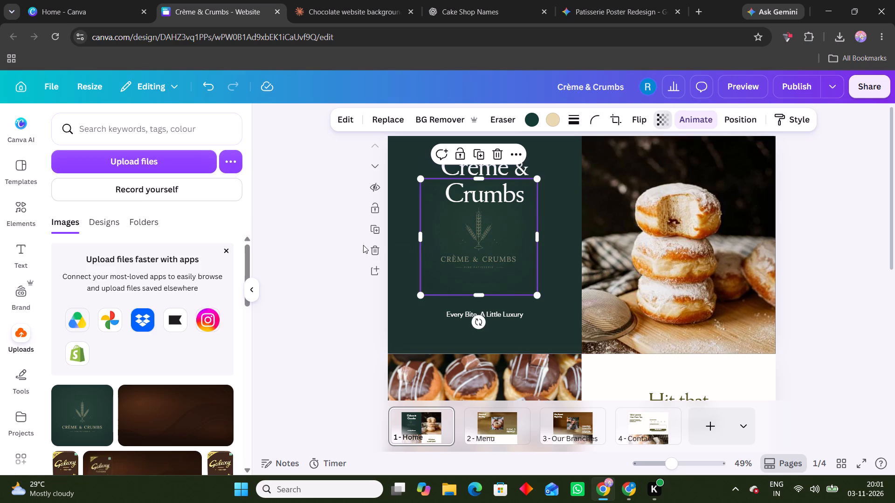
{"action": "left_click", "coordinate": [363, 245]}
{"action": "left_click", "coordinate": [360, 245]}
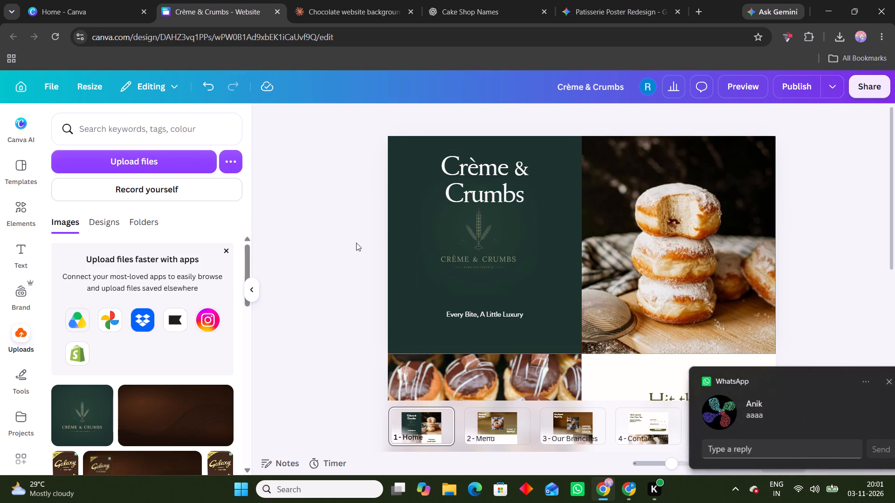
{"action": "left_click", "coordinate": [480, 243]}
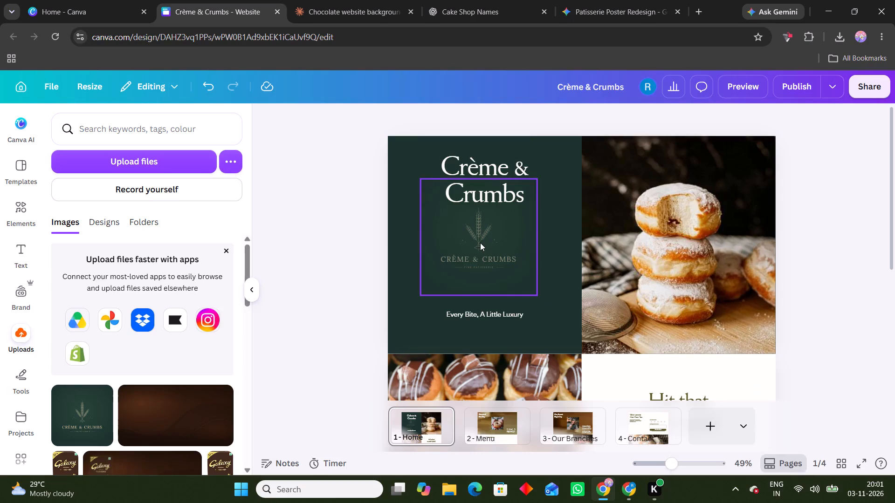
Open the incoming WhatsApp message from its notification.
{"action": "left_click", "coordinate": [744, 392]}
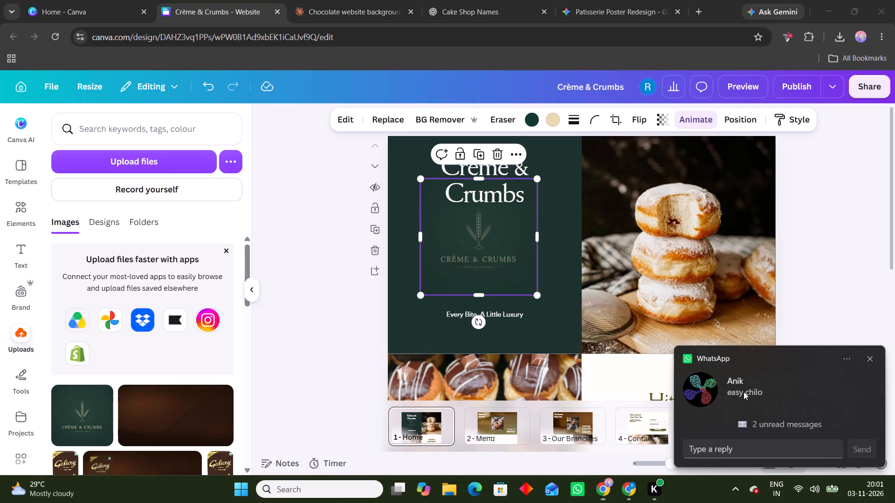
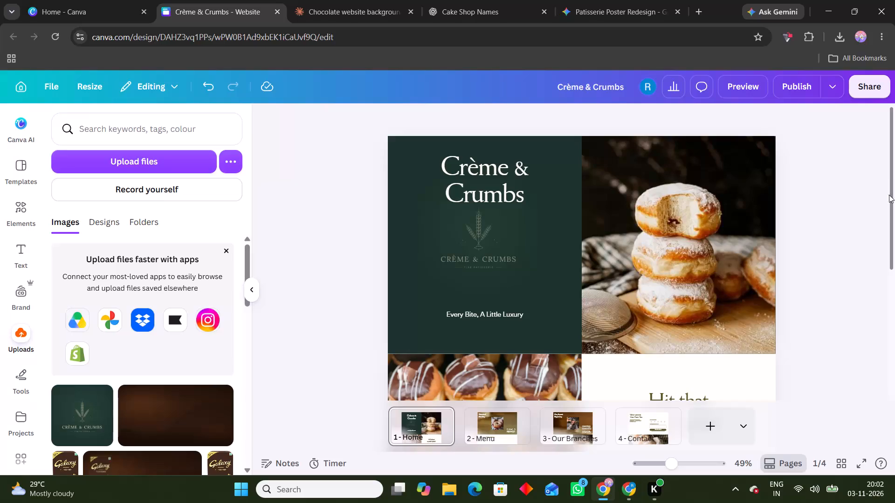
Move the logo slightly down in the Home page's dark green section, placing it between the title and the tagline.
{"action": "left_click_drag", "start_coordinate": [471, 237], "coordinate": [473, 251]}
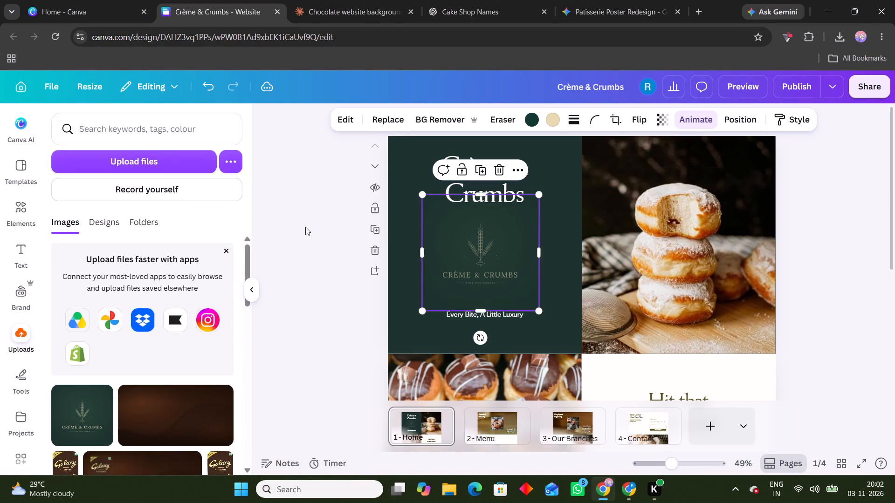
{"action": "left_click", "coordinate": [286, 226]}
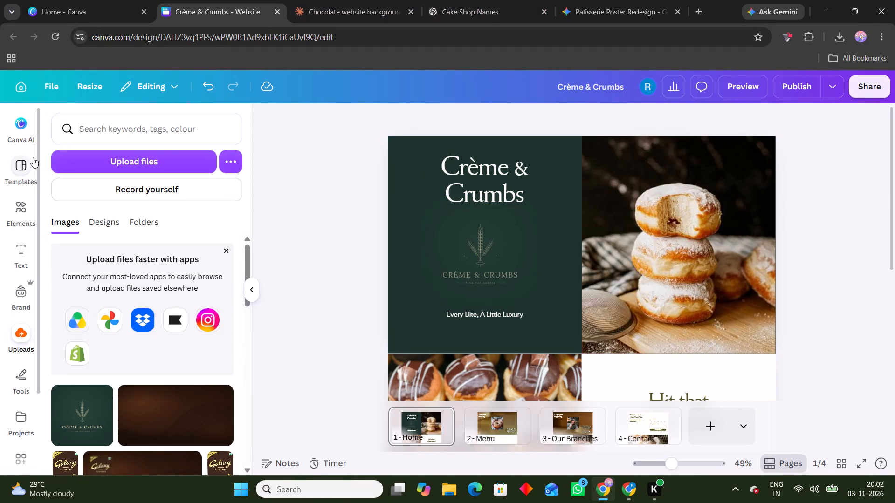
Try to search the elements library for "golden borders".
{"action": "left_click", "coordinate": [14, 222]}
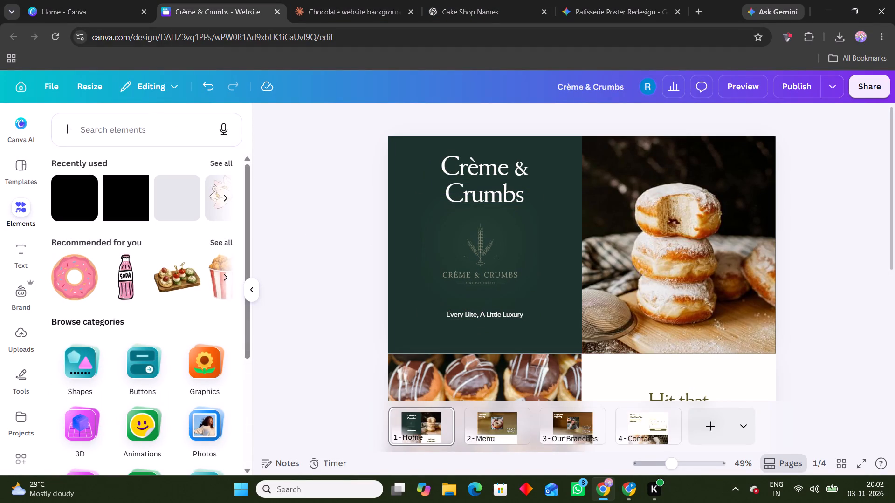
{"action": "left_click", "coordinate": [139, 141]}
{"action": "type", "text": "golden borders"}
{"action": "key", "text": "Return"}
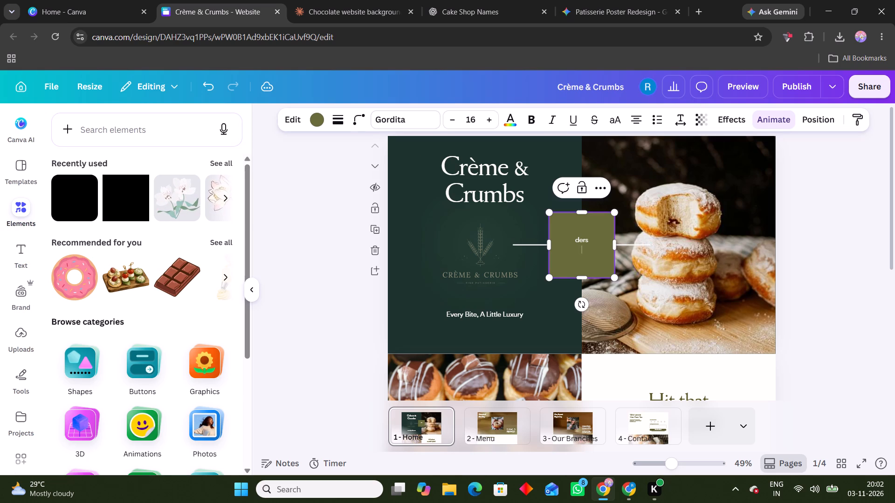
Delete the olive text square and the white line crossing the middle of the Home page's top section.
{"action": "right_click", "coordinate": [573, 249]}
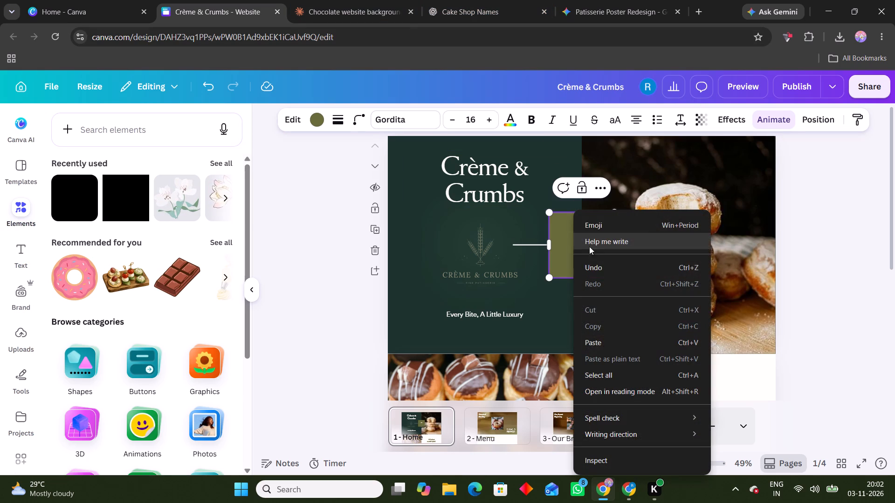
{"action": "left_click", "coordinate": [559, 245]}
{"action": "key", "text": "Delete"}
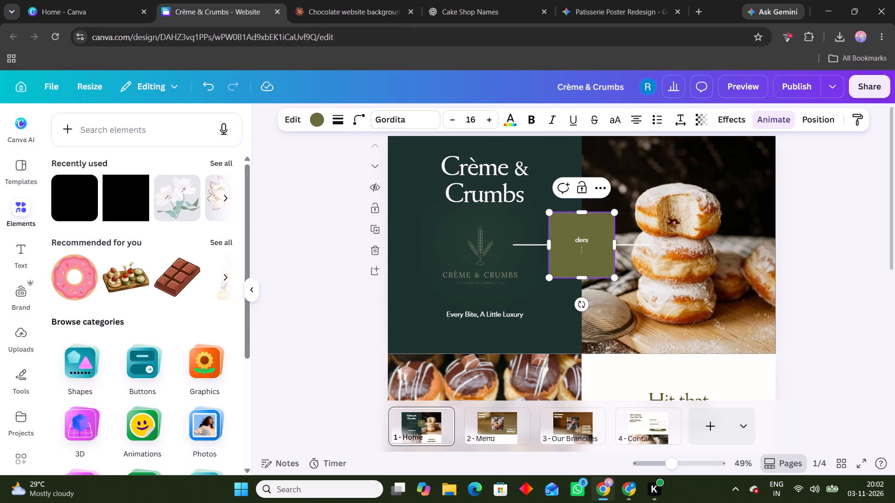
{"action": "left_click", "coordinate": [255, 231]}
{"action": "left_click", "coordinate": [548, 257]}
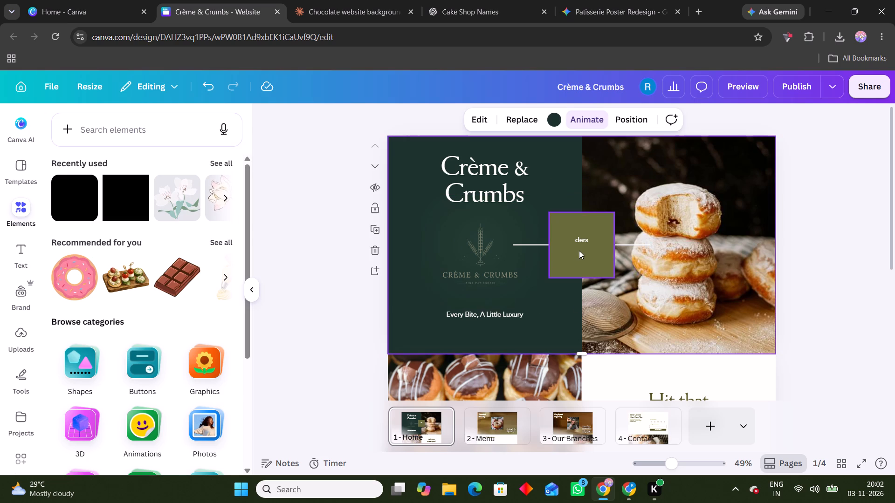
{"action": "key", "text": "Delete"}
{"action": "key", "text": "ctrl+z"}
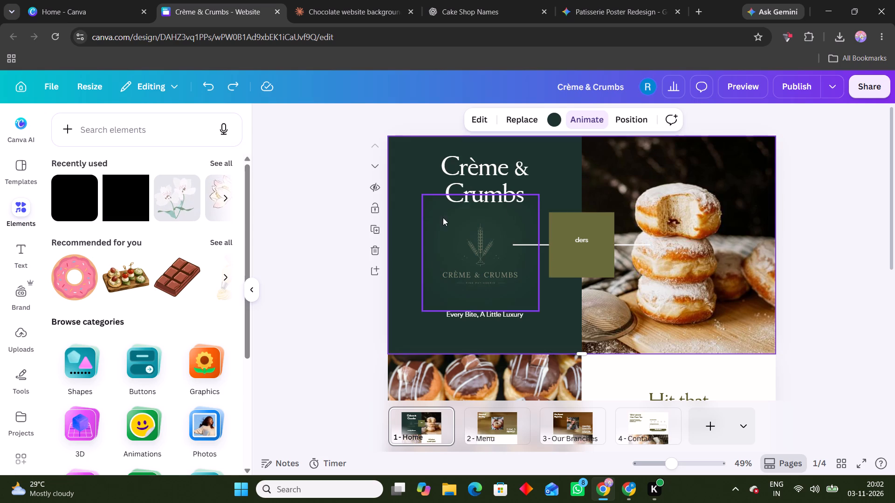
{"action": "left_click", "coordinate": [571, 239]}
{"action": "key", "text": "Delete"}
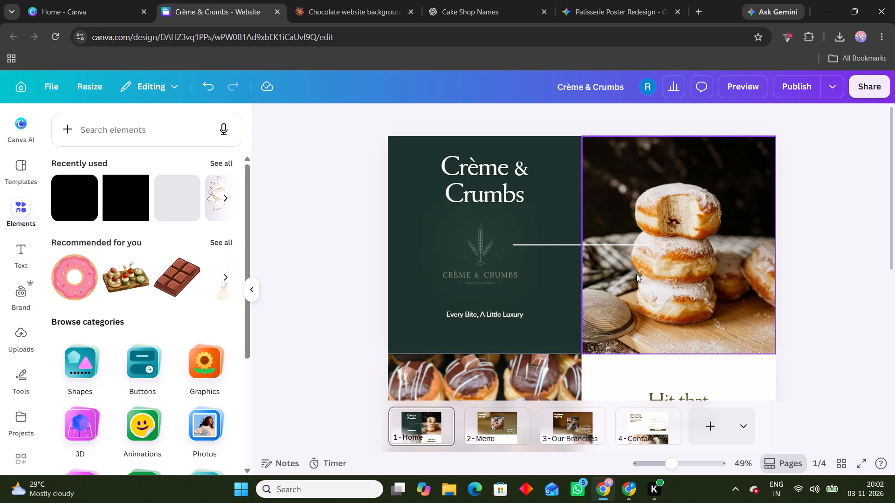
{"action": "left_click", "coordinate": [589, 239]}
{"action": "key", "text": "Delete"}
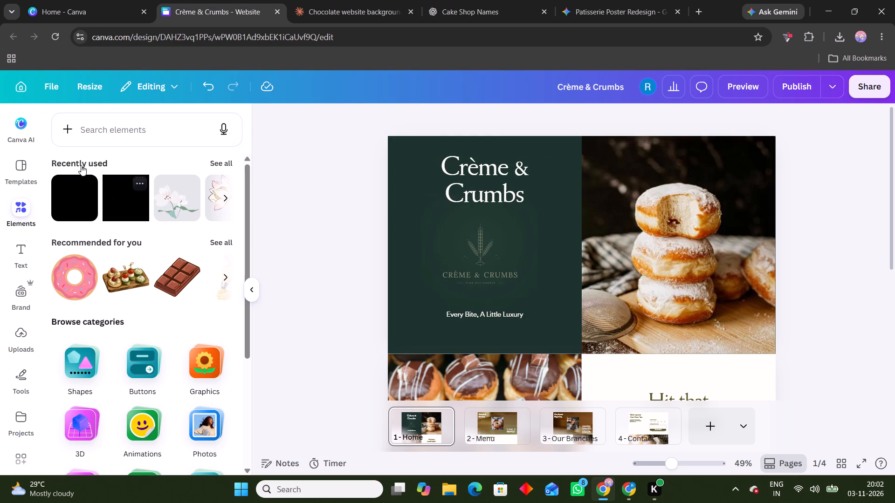
Search the elements library for "golden borders" and browse the photo and graphics results.
{"action": "left_click", "coordinate": [105, 121]}
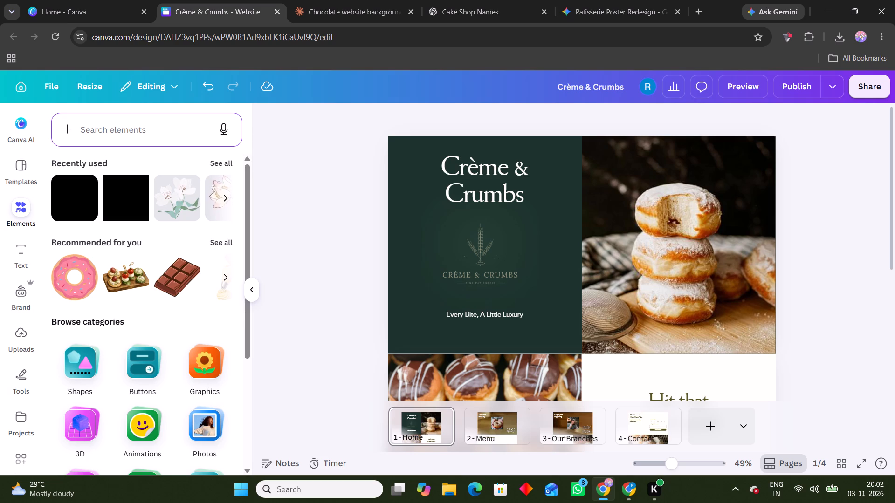
{"action": "left_click", "coordinate": [138, 136]}
{"action": "type", "text": "golden"}
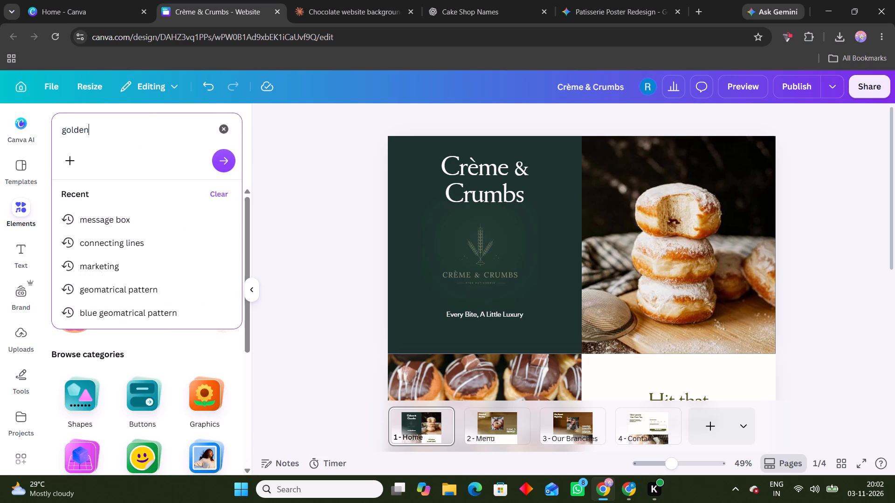
{"action": "key", "text": "space"}
{"action": "type", "text": "borders"}
{"action": "key", "text": "Return"}
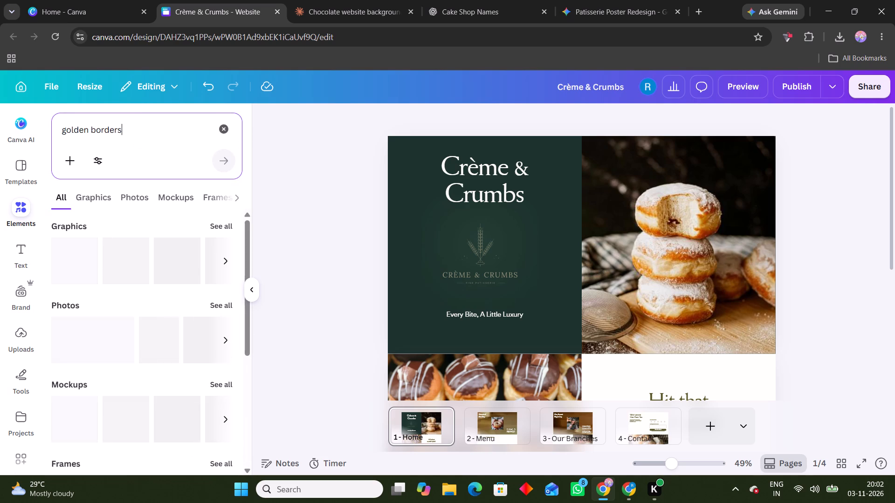
{"action": "left_click", "coordinate": [225, 309]}
{"action": "scroll", "coordinate": [205, 311], "scroll_direction": "down", "scroll_amount": 3}
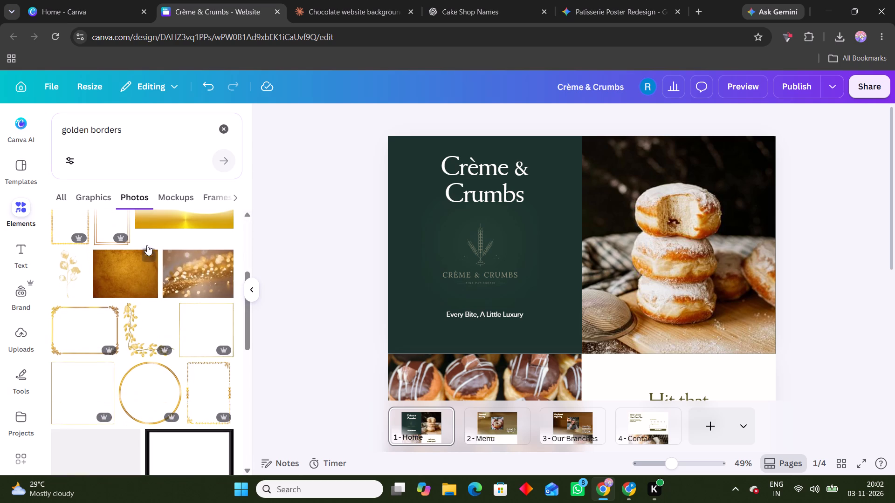
{"action": "scroll", "coordinate": [120, 277], "scroll_direction": "down", "scroll_amount": 1}
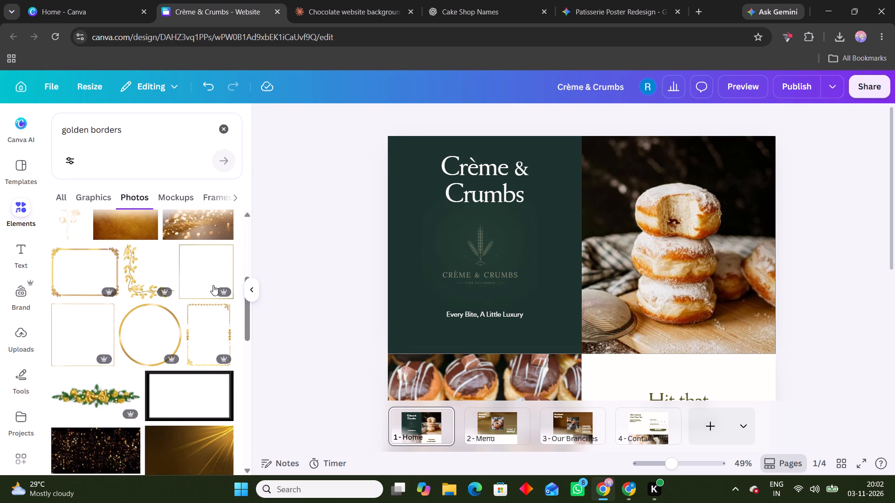
{"action": "scroll", "coordinate": [216, 282], "scroll_direction": "down", "scroll_amount": 3}
{"action": "scroll", "coordinate": [162, 311], "scroll_direction": "down", "scroll_amount": 3}
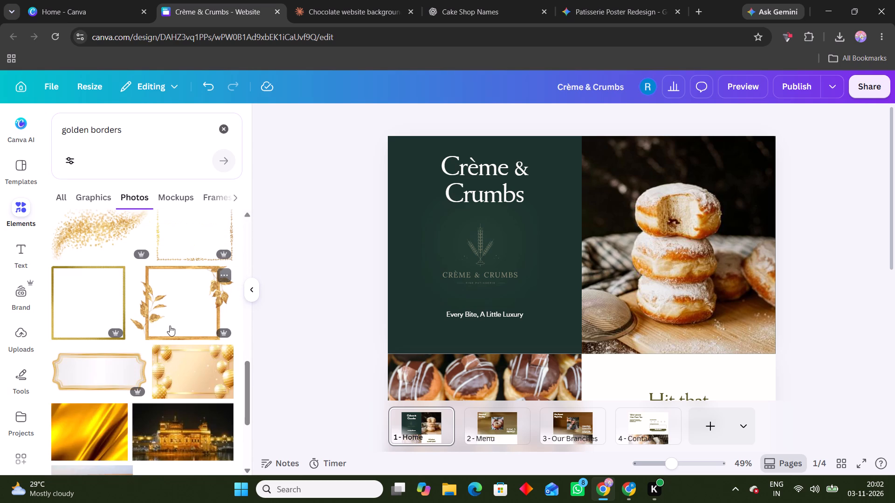
{"action": "scroll", "coordinate": [170, 337], "scroll_direction": "down", "scroll_amount": 8}
{"action": "scroll", "coordinate": [170, 337], "scroll_direction": "up", "scroll_amount": 2}
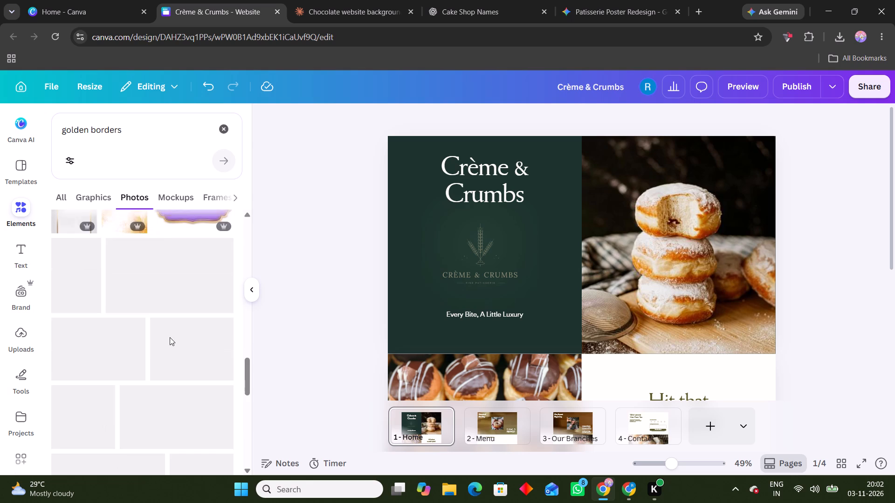
{"action": "scroll", "coordinate": [170, 337], "scroll_direction": "up", "scroll_amount": 16}
{"action": "left_click", "coordinate": [96, 202]}
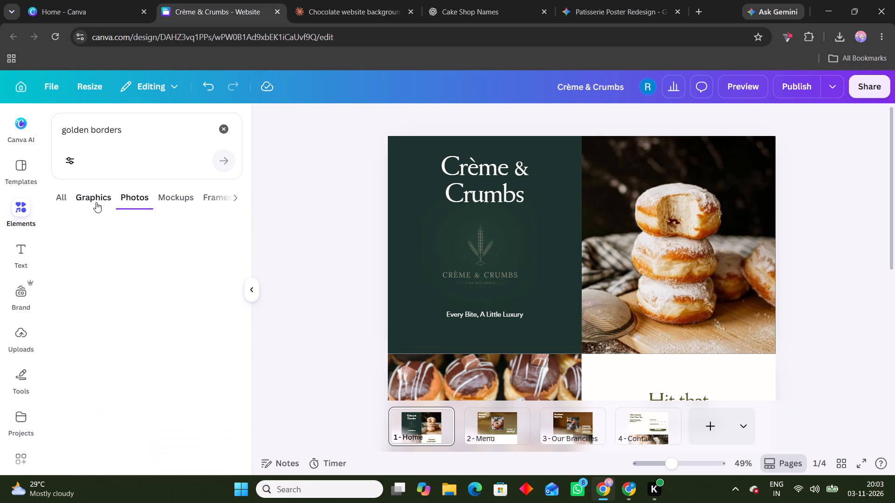
{"action": "scroll", "coordinate": [96, 202], "scroll_direction": "down", "scroll_amount": 2}
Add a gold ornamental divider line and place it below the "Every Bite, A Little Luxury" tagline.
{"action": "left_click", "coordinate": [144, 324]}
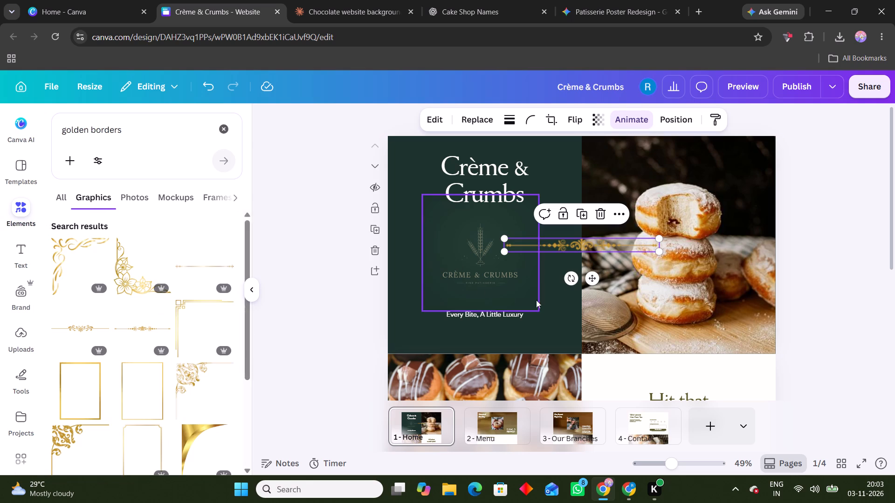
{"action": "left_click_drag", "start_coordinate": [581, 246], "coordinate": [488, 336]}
Add the geometric gold corner border and place it in the upper-left corner of the dark green section.
{"action": "left_click", "coordinate": [187, 322]}
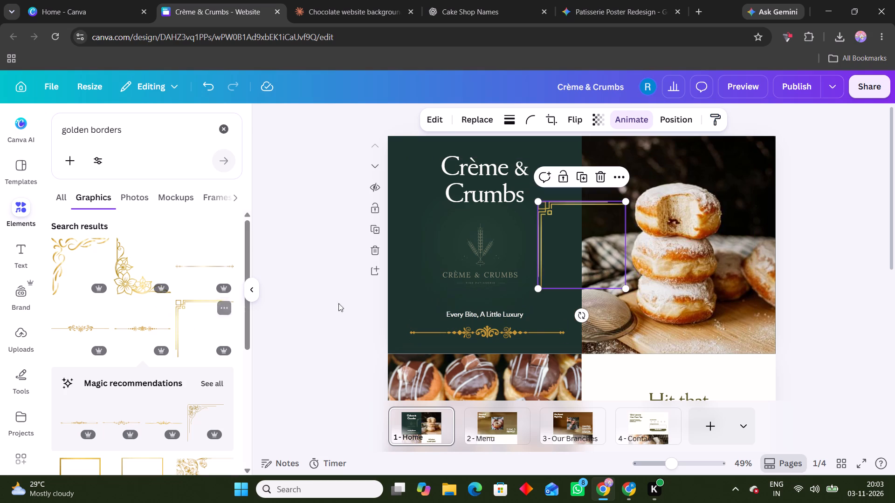
{"action": "left_click_drag", "start_coordinate": [577, 263], "coordinate": [430, 202]}
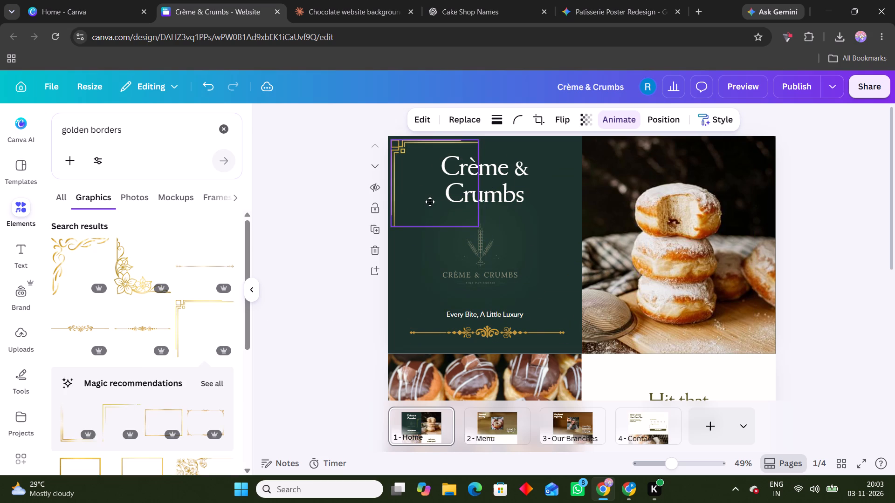
{"action": "left_click_drag", "start_coordinate": [430, 202], "coordinate": [430, 201]}
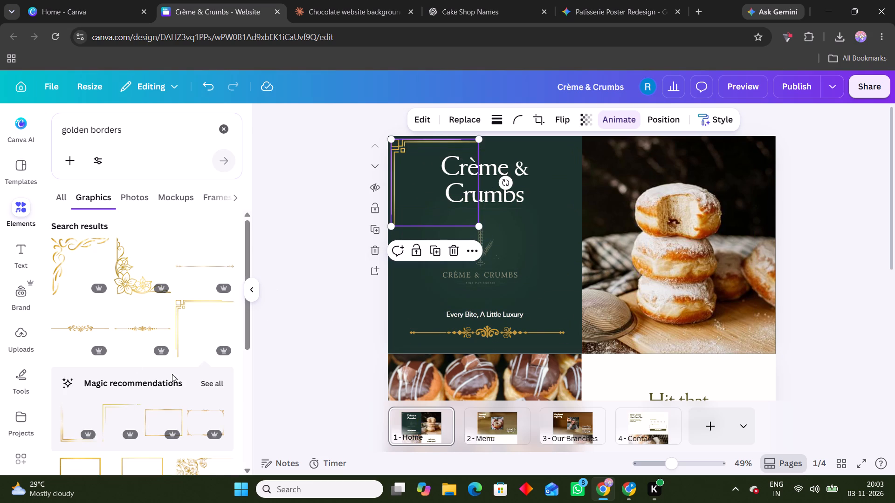
Duplicate the gold corner border and rotate the copy half a turn to face the opposite corner.
{"action": "scroll", "coordinate": [143, 352], "scroll_direction": "down", "scroll_amount": 1}
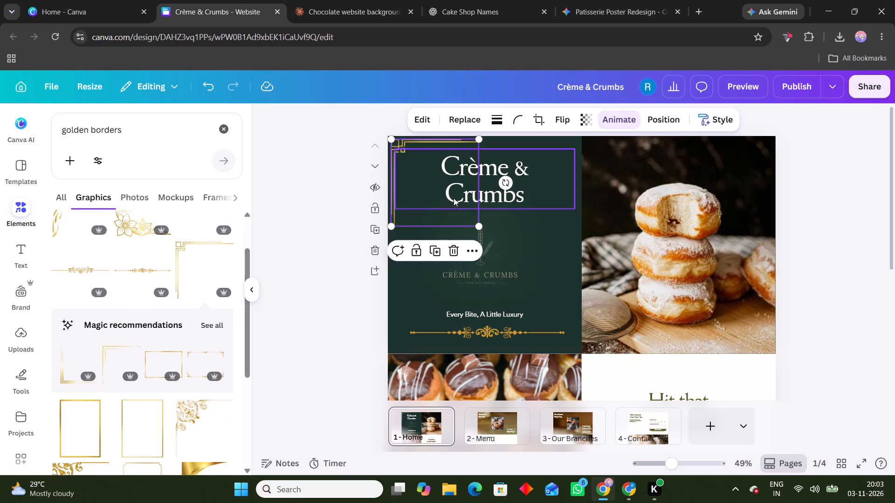
{"action": "key", "text": "ctrl+d"}
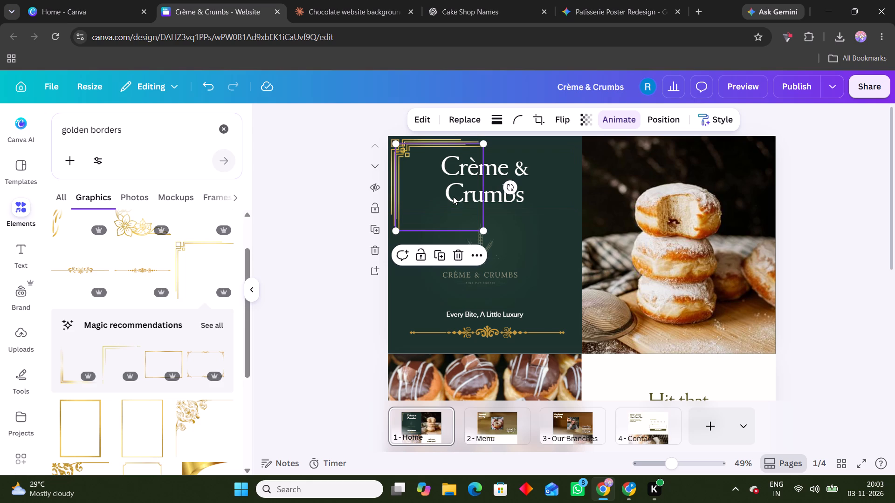
{"action": "left_click_drag", "start_coordinate": [514, 189], "coordinate": [369, 204]}
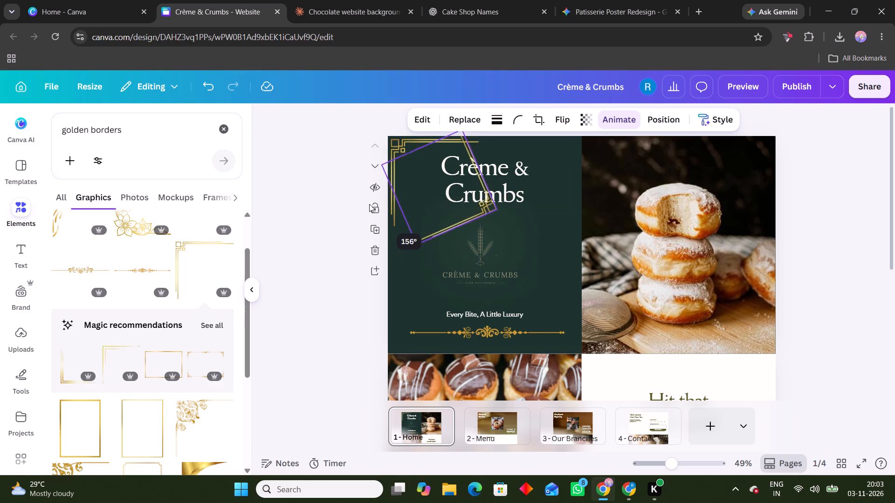
{"action": "left_click_drag", "start_coordinate": [369, 204], "coordinate": [352, 185]}
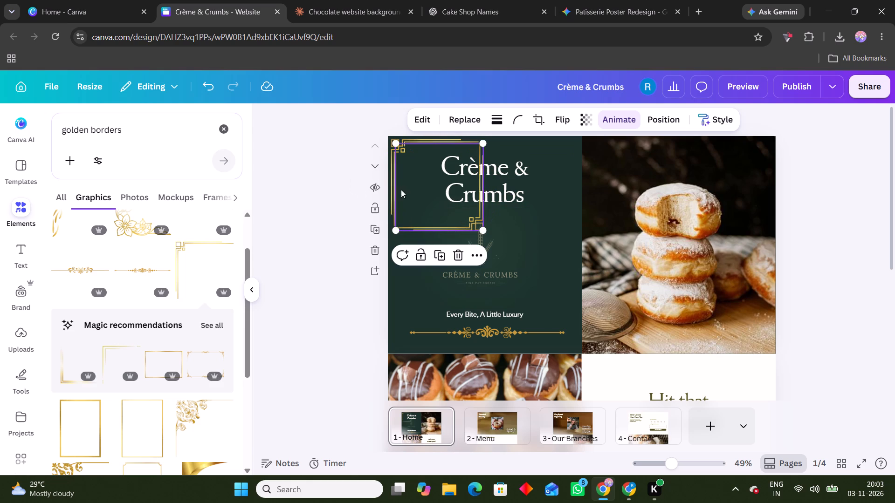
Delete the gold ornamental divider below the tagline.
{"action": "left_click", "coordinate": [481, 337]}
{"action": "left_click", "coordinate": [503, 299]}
Move the rotated gold border into the lower-right corner of the dark green section, beside the doughnut photo.
{"action": "left_click_drag", "start_coordinate": [465, 219], "coordinate": [557, 313]}
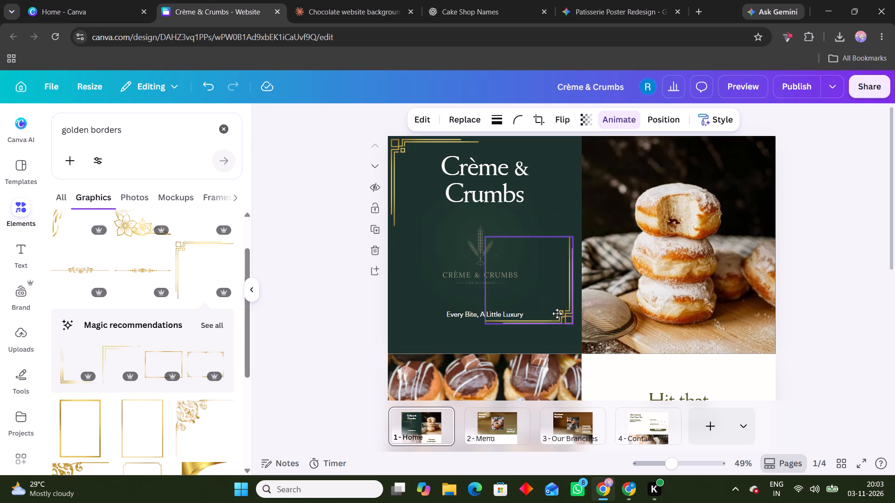
{"action": "left_click_drag", "start_coordinate": [557, 313], "coordinate": [560, 339]}
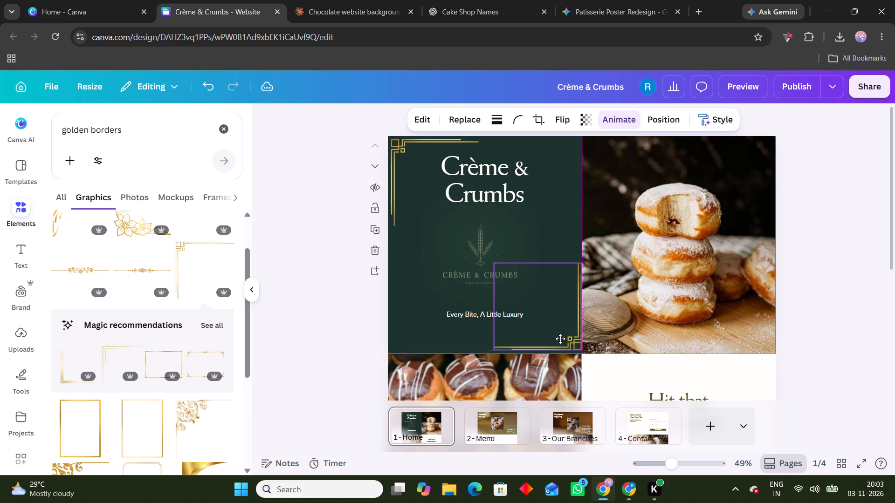
{"action": "left_click_drag", "start_coordinate": [560, 339], "coordinate": [560, 337]}
{"action": "left_click", "coordinate": [357, 308]}
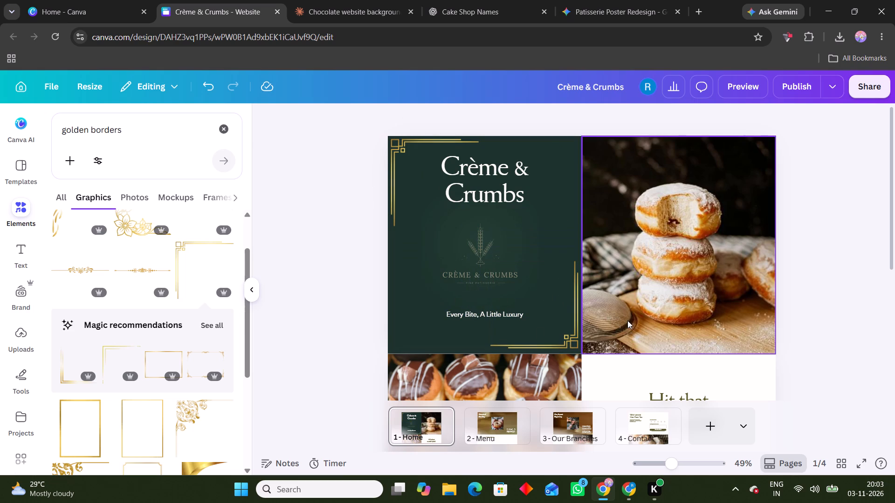
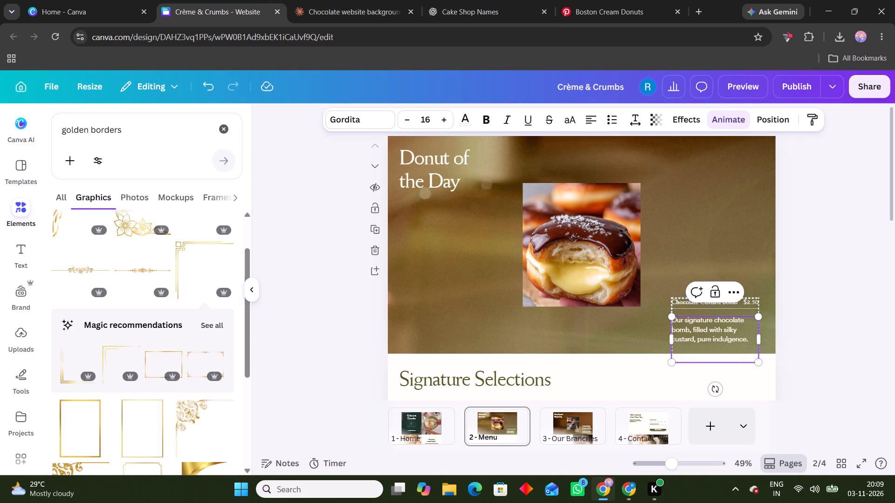
{"action": "left_click", "coordinate": [858, 303]}
Move the Donut of the Day description slightly up, closer to the divider line under Chocolate Custard Bomb.
{"action": "left_click", "coordinate": [723, 327]}
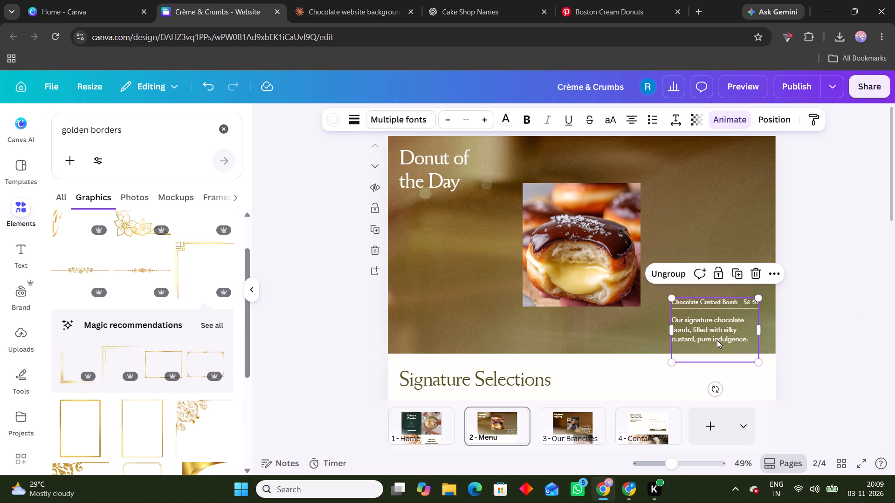
{"action": "left_click", "coordinate": [716, 340]}
{"action": "left_click_drag", "start_coordinate": [716, 340], "coordinate": [716, 335]}
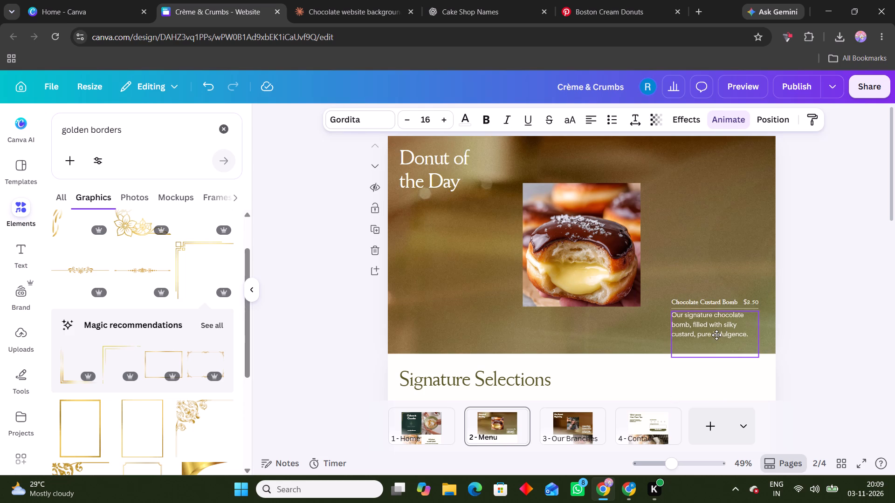
{"action": "left_click_drag", "start_coordinate": [716, 335], "coordinate": [716, 335]}
{"action": "left_click", "coordinate": [894, 279]}
{"action": "left_click", "coordinate": [833, 289]}
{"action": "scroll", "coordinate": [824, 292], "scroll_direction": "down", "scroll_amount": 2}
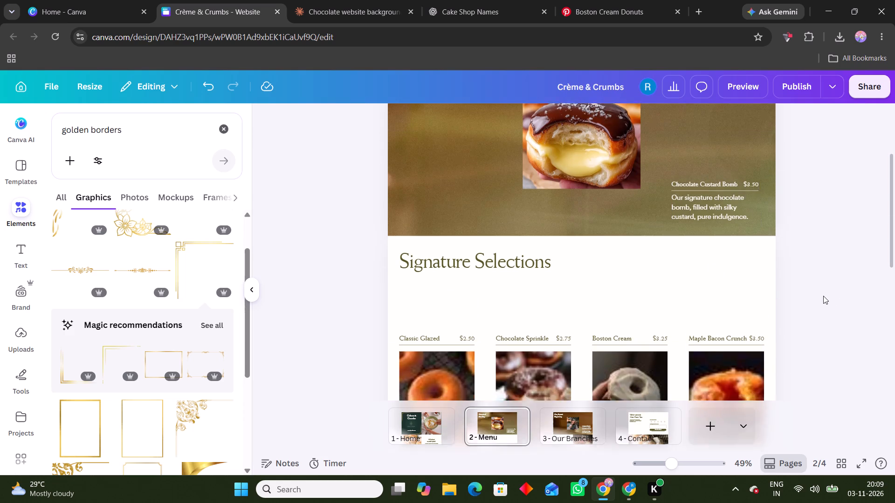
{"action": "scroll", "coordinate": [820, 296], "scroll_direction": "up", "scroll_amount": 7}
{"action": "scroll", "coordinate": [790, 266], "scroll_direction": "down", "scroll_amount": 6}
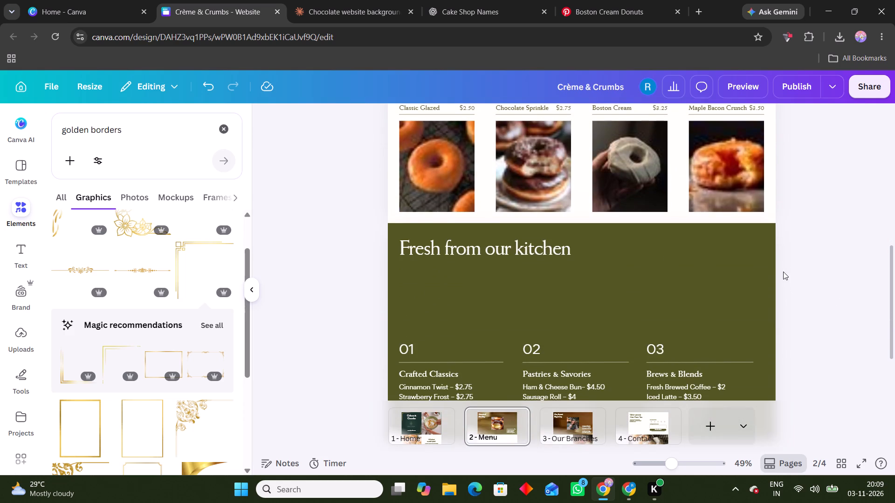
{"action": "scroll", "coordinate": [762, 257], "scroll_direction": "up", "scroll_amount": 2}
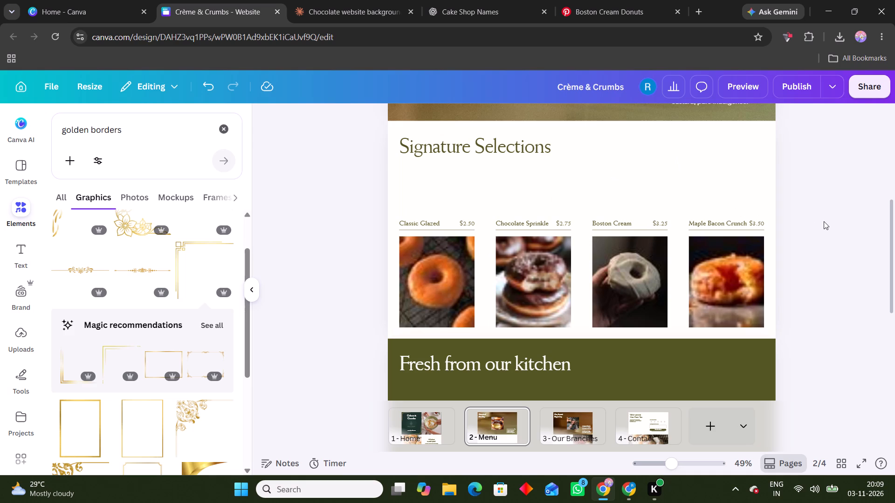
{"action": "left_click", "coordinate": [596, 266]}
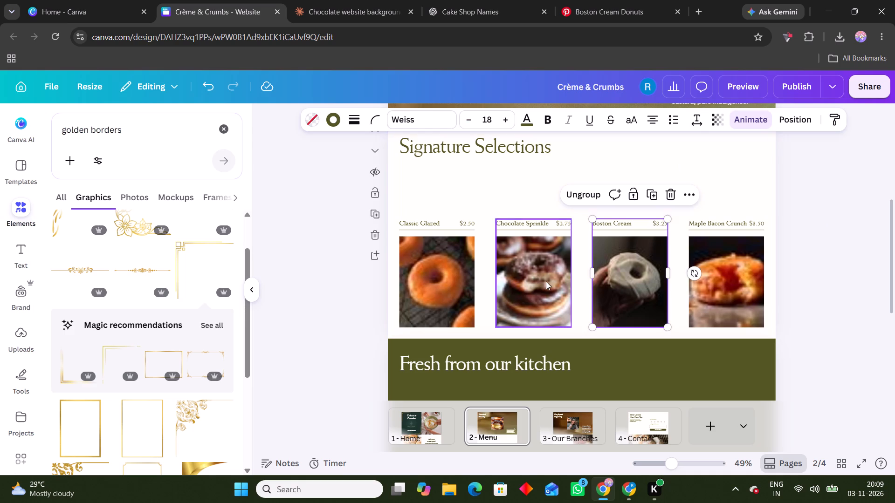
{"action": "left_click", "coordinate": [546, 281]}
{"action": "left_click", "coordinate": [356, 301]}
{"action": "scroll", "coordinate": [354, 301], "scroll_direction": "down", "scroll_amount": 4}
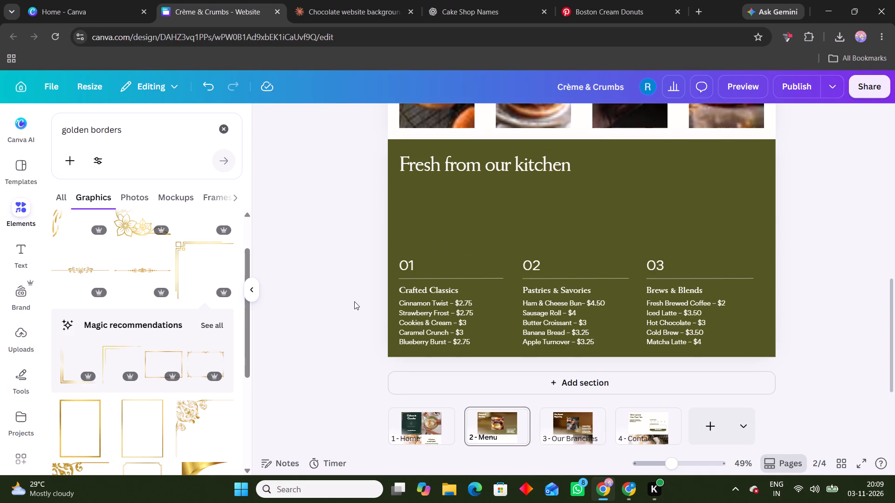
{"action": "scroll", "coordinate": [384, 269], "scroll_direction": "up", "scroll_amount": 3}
Switch to Pinterest and return from the Boston Cream Donuts pin to the donut search results.
{"action": "left_click", "coordinate": [489, 0]}
{"action": "left_click", "coordinate": [691, 0]}
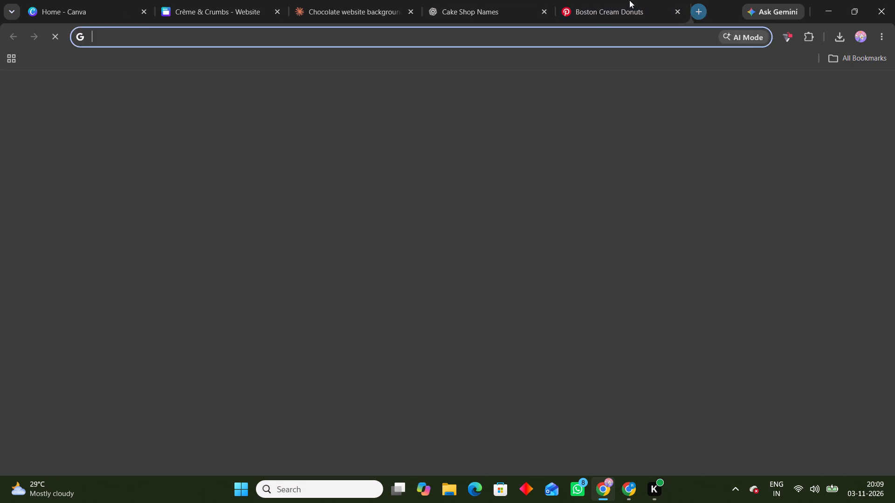
{"action": "left_click", "coordinate": [565, 0]}
{"action": "left_click", "coordinate": [680, 7]}
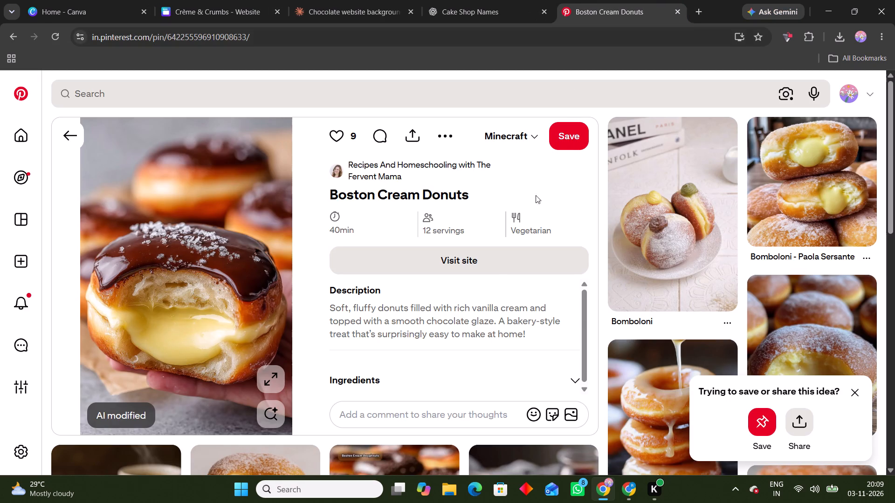
{"action": "scroll", "coordinate": [793, 224], "scroll_direction": "down", "scroll_amount": 3}
{"action": "scroll", "coordinate": [716, 225], "scroll_direction": "down", "scroll_amount": 3}
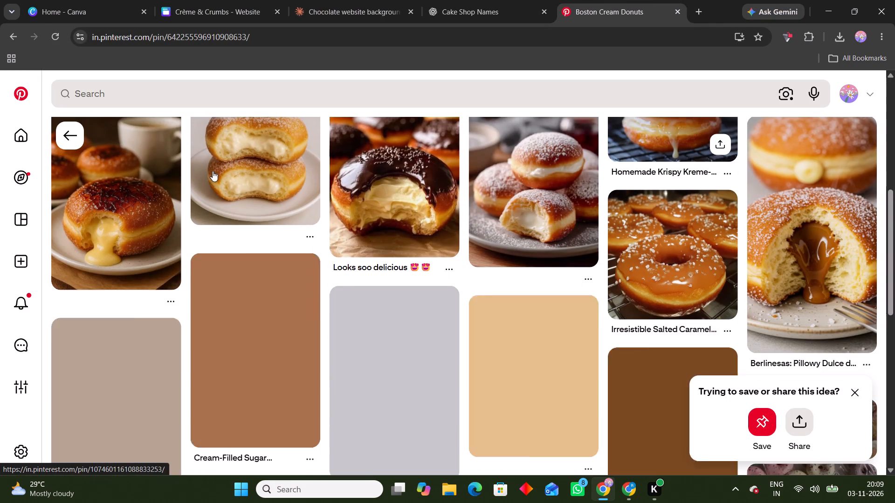
{"action": "left_click", "coordinate": [64, 146]}
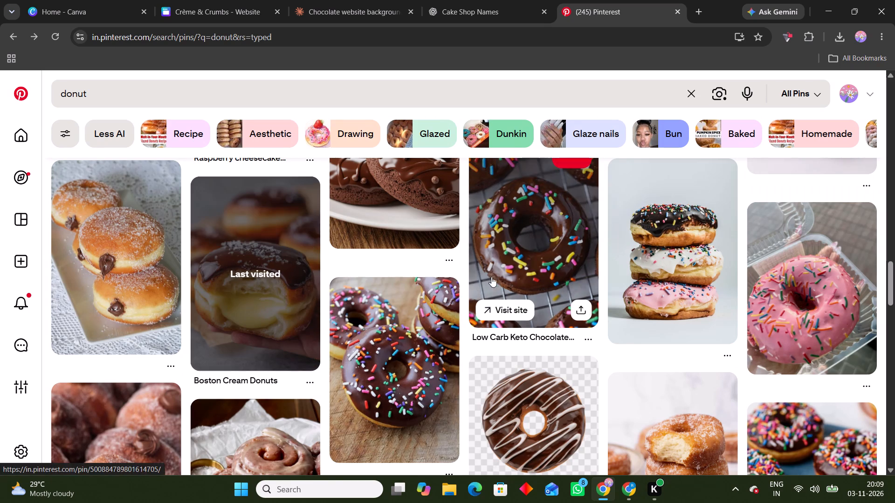
Find the Chocolate Glazed Peanut Butter Donuts pin in the donut results, open it and copy its image.
{"action": "scroll", "coordinate": [524, 265], "scroll_direction": "down", "scroll_amount": 3}
{"action": "scroll", "coordinate": [589, 261], "scroll_direction": "up", "scroll_amount": 1}
{"action": "scroll", "coordinate": [589, 261], "scroll_direction": "down", "scroll_amount": 1}
{"action": "scroll", "coordinate": [589, 261], "scroll_direction": "up", "scroll_amount": 2}
{"action": "scroll", "coordinate": [661, 257], "scroll_direction": "up", "scroll_amount": 4}
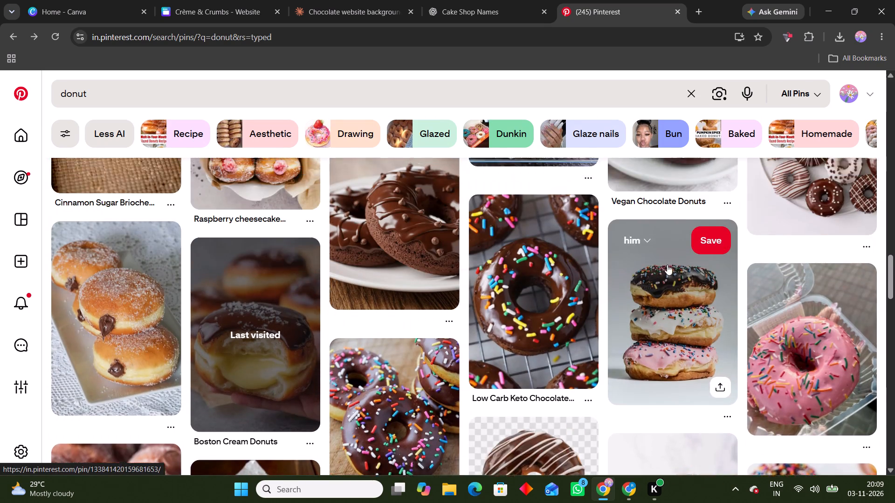
{"action": "scroll", "coordinate": [667, 265], "scroll_direction": "up", "scroll_amount": 6}
{"action": "scroll", "coordinate": [645, 279], "scroll_direction": "down", "scroll_amount": 4}
{"action": "left_click", "coordinate": [556, 299]}
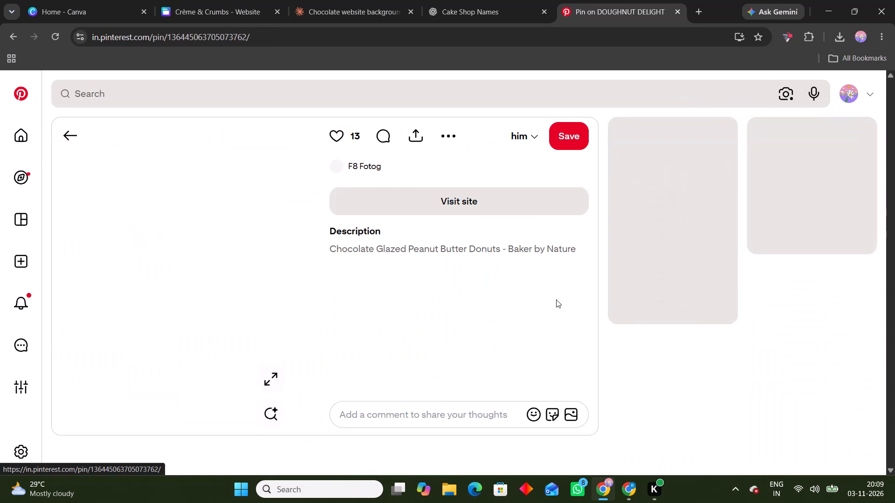
{"action": "right_click", "coordinate": [234, 279]}
{"action": "left_click", "coordinate": [282, 328]}
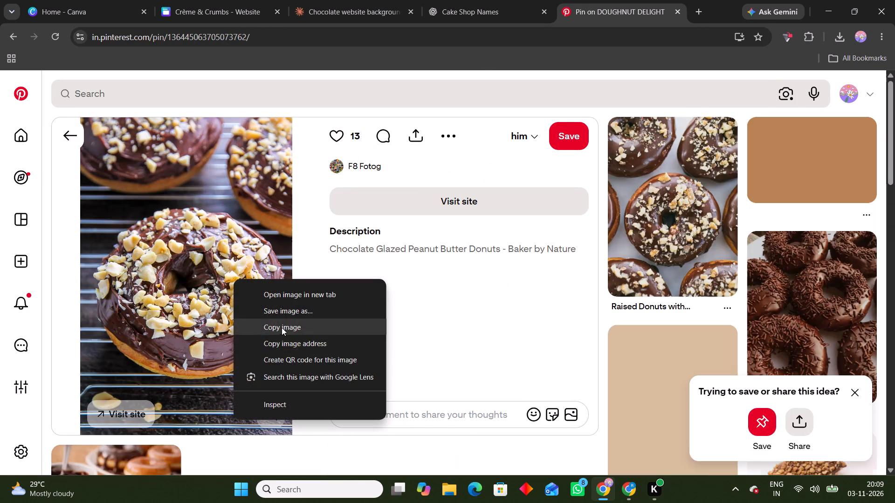
Return to Canva, close the Chocolate website background tab and replace the Classic Glazed photo with the copied nut-topped chocolate donut image.
{"action": "left_click", "coordinate": [406, 0]}
{"action": "left_click", "coordinate": [291, 0]}
{"action": "left_click", "coordinate": [194, 0]}
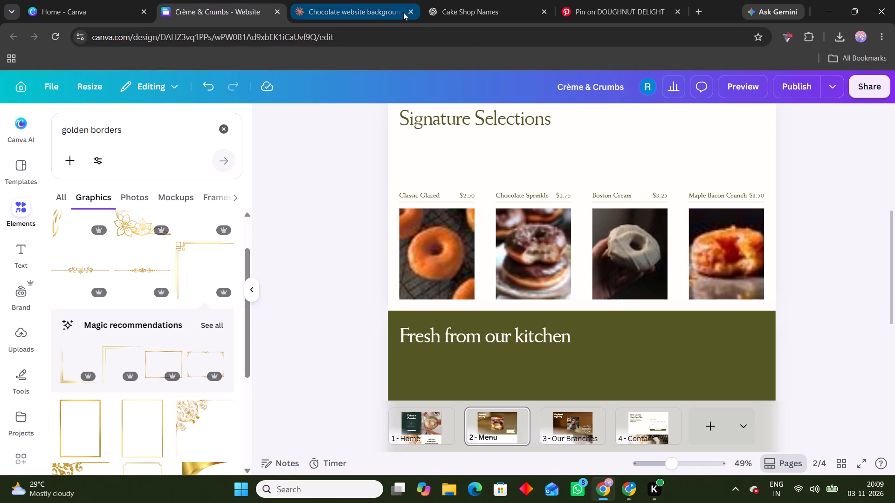
{"action": "left_click", "coordinate": [410, 11]}
{"action": "key", "text": "ctrl+v"}
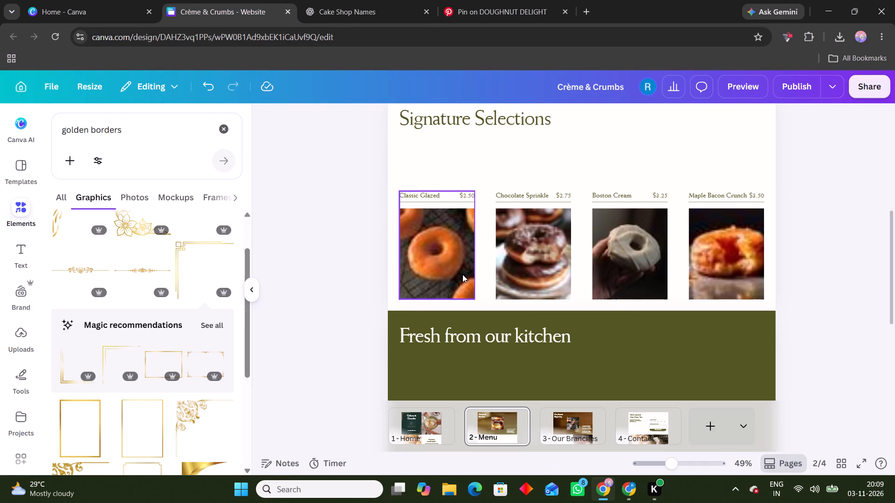
{"action": "left_click_drag", "start_coordinate": [575, 203], "coordinate": [423, 247]}
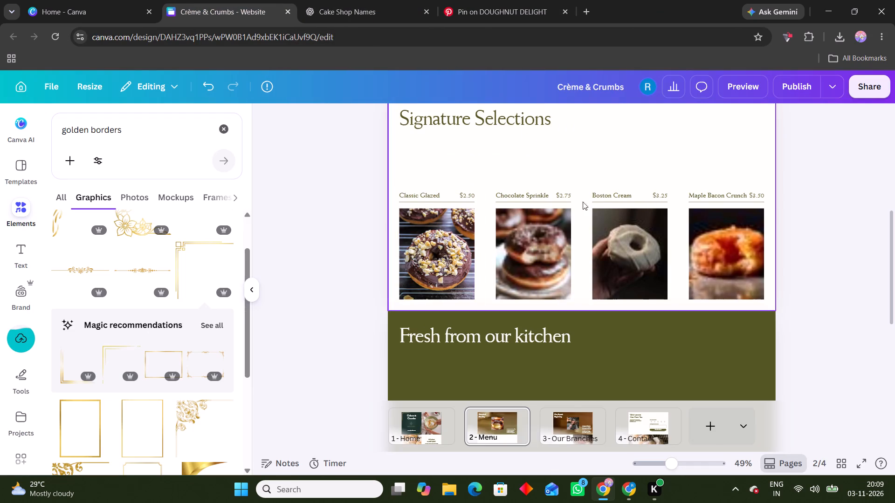
Switch to Pinterest and look through the related donut pins for another menu photo, ending back at the donut search results.
{"action": "left_click", "coordinate": [480, 0]}
{"action": "scroll", "coordinate": [795, 278], "scroll_direction": "down", "scroll_amount": 3}
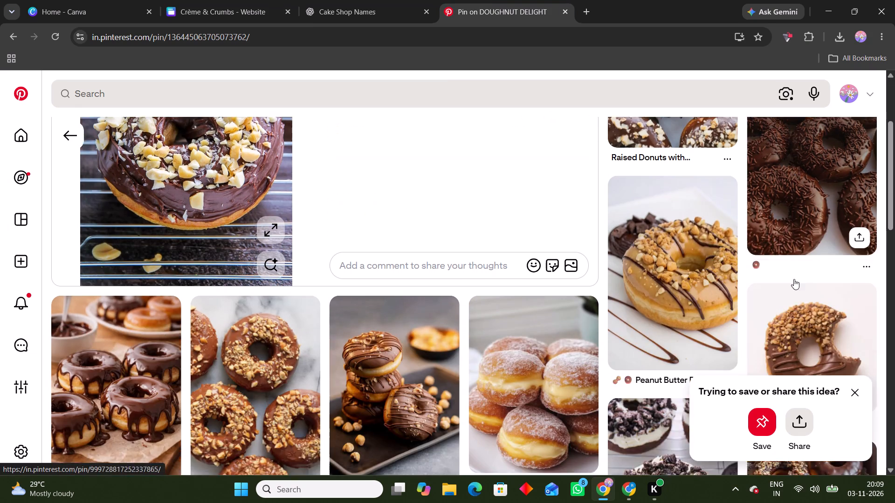
{"action": "scroll", "coordinate": [794, 279], "scroll_direction": "down", "scroll_amount": 3}
{"action": "scroll", "coordinate": [731, 252], "scroll_direction": "up", "scroll_amount": 2}
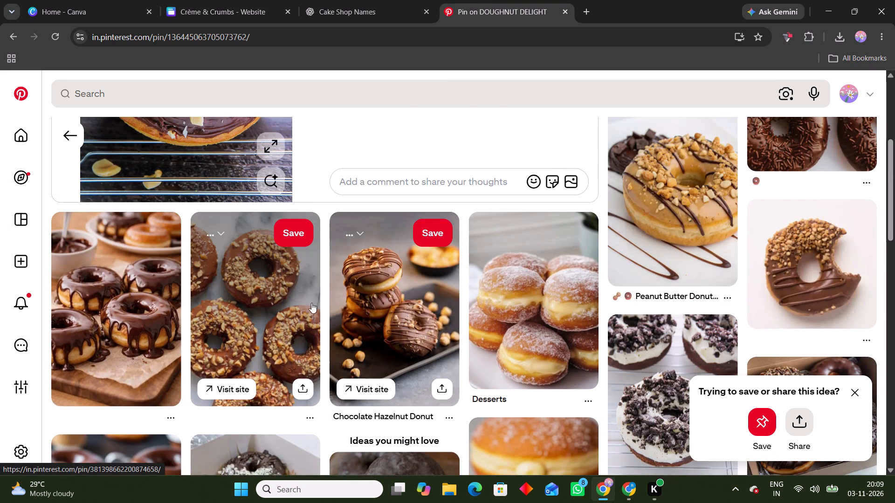
{"action": "scroll", "coordinate": [262, 309], "scroll_direction": "down", "scroll_amount": 4}
{"action": "scroll", "coordinate": [614, 306], "scroll_direction": "down", "scroll_amount": 4}
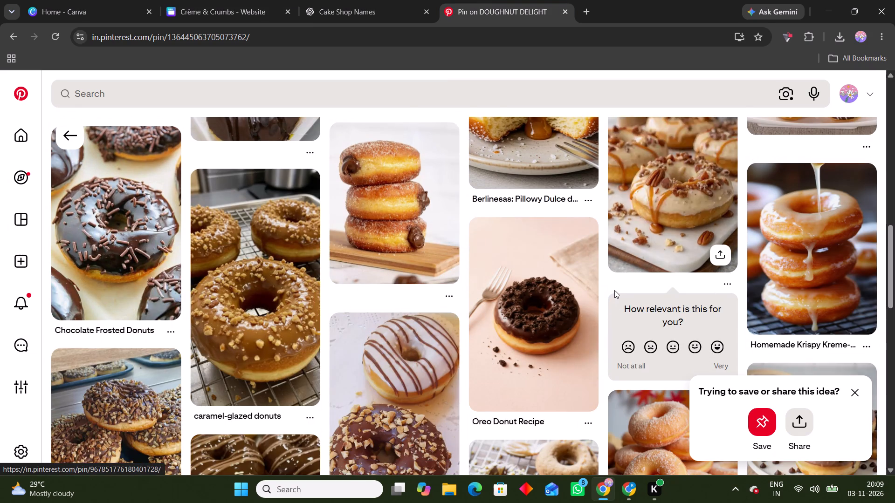
{"action": "scroll", "coordinate": [527, 426], "scroll_direction": "down", "scroll_amount": 4}
{"action": "left_click", "coordinate": [71, 139]}
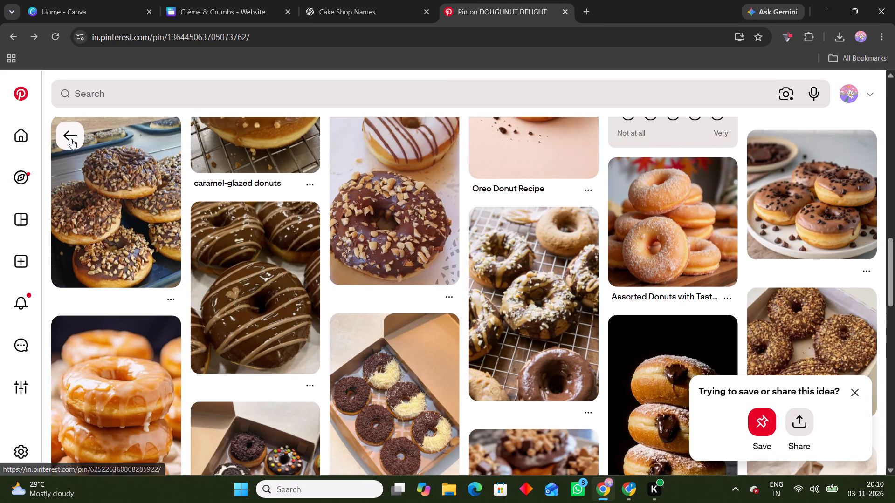
Search Pinterest for "matcha donut".
{"action": "left_click", "coordinate": [204, 96]}
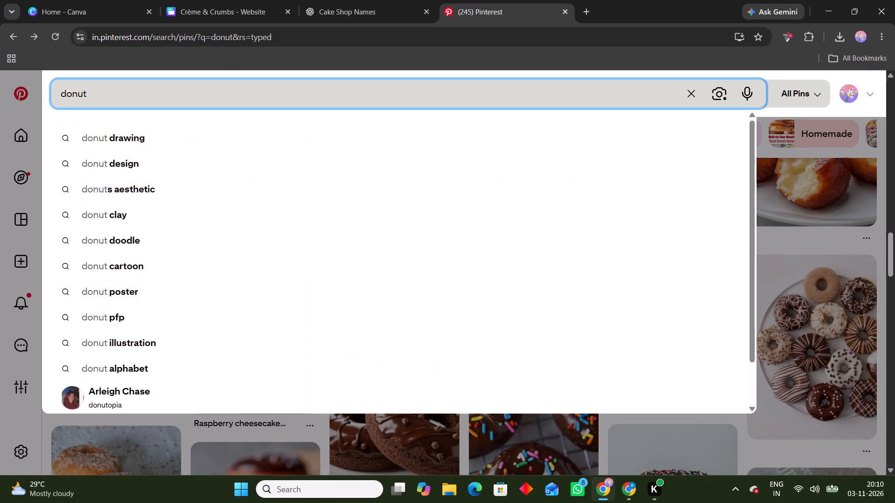
{"action": "key", "text": "ctrl+BackSpace"}
{"action": "key", "text": "s"}
{"action": "key", "text": "BackSpace"}
{"action": "type", "text": "math"}
{"action": "key", "text": "BackSpace"}
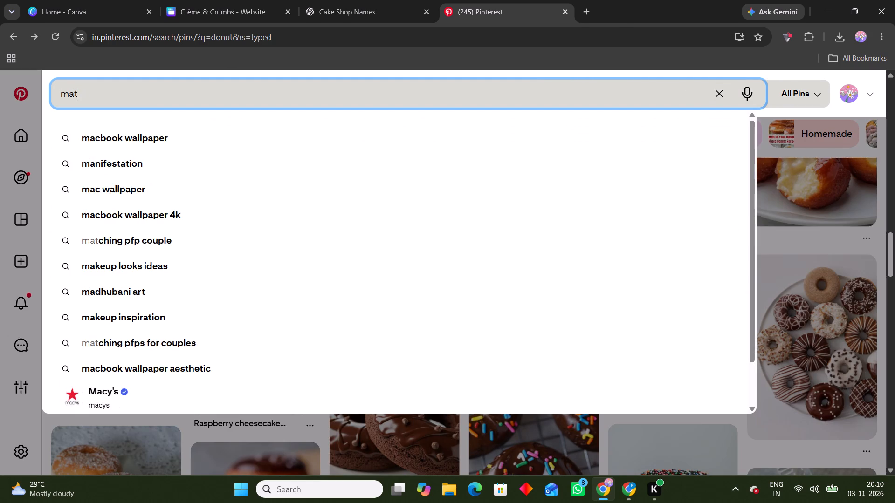
{"action": "type", "text": "cha dobyut"}
{"action": "key", "text": "BackSpace"}
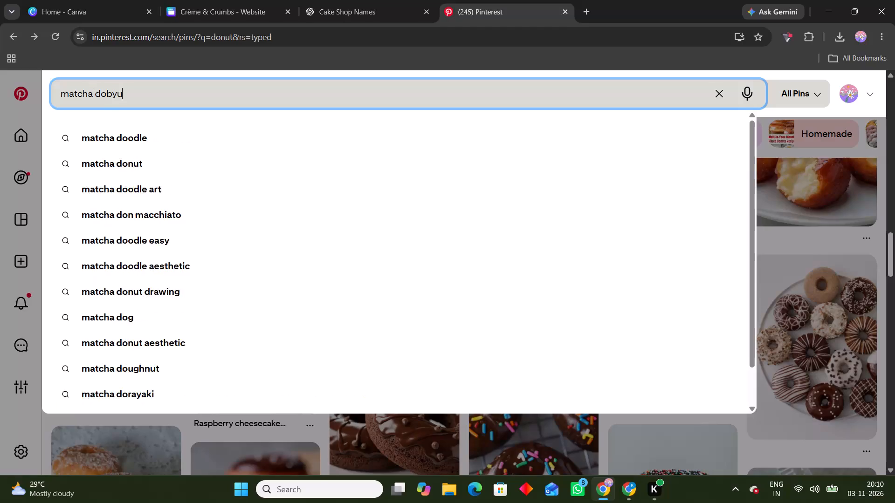
{"action": "key", "text": "BackSpace"}
{"action": "key", "text": "BackSpace"}
{"action": "key", "text": "BackSpace"}
{"action": "type", "text": "nut"}
{"action": "key", "text": "space"}
{"action": "key", "text": "Return"}
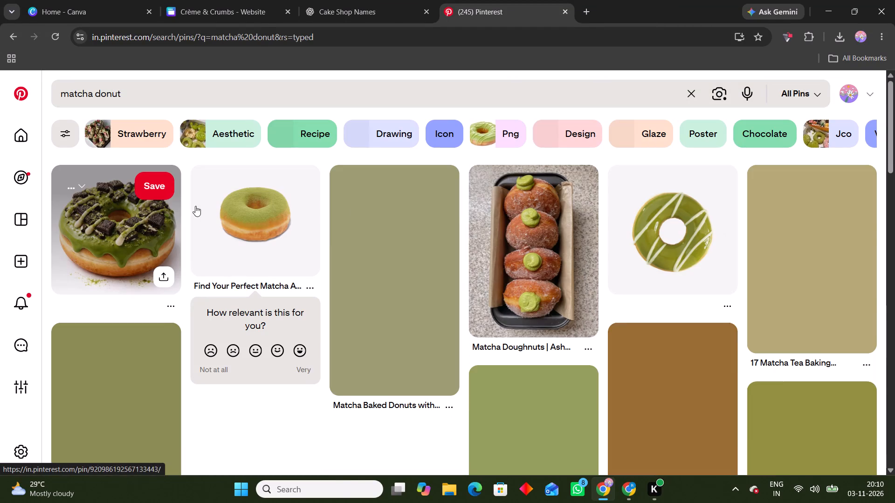
Open The Best Matcha Donuts - Baked Matcha Donuts pin from the results and copy its image.
{"action": "scroll", "coordinate": [877, 258], "scroll_direction": "down", "scroll_amount": 3}
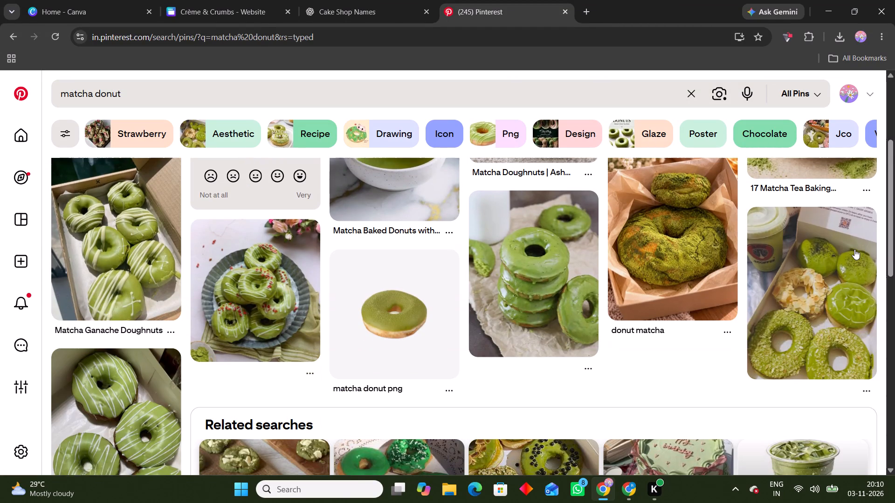
{"action": "scroll", "coordinate": [649, 275], "scroll_direction": "down", "scroll_amount": 4}
{"action": "scroll", "coordinate": [145, 308], "scroll_direction": "up", "scroll_amount": 3}
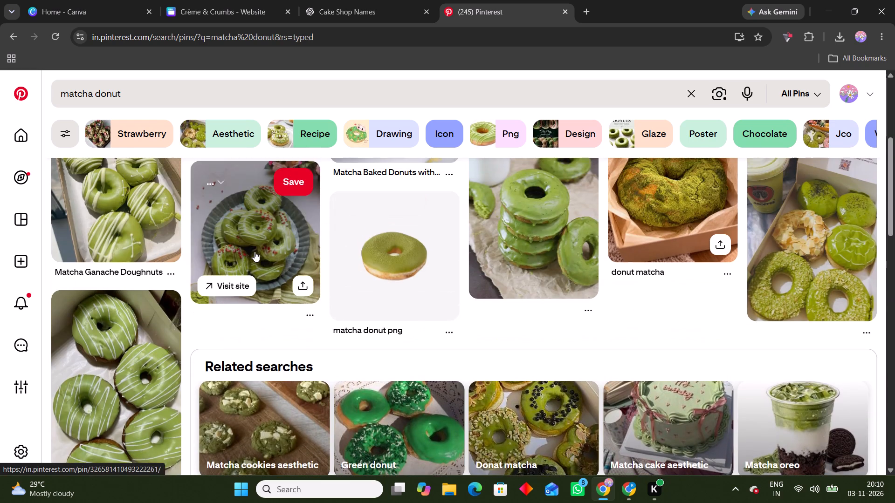
{"action": "right_click", "coordinate": [255, 251]}
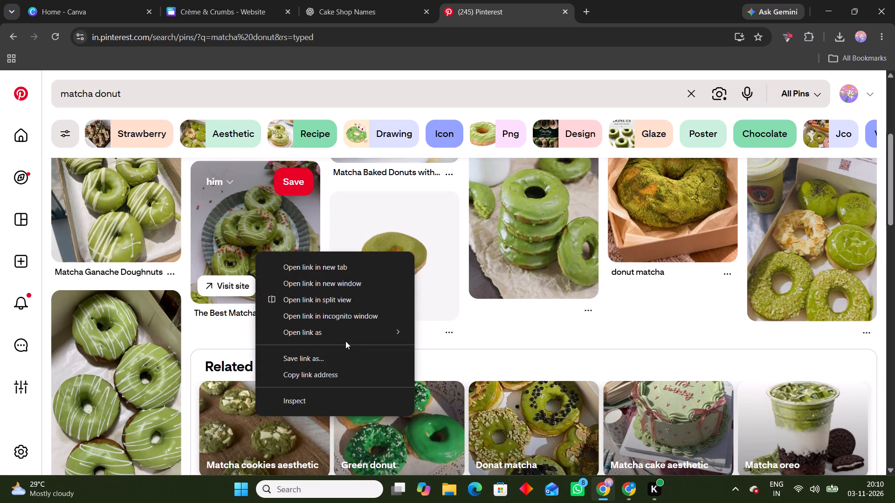
{"action": "left_click", "coordinate": [239, 220]}
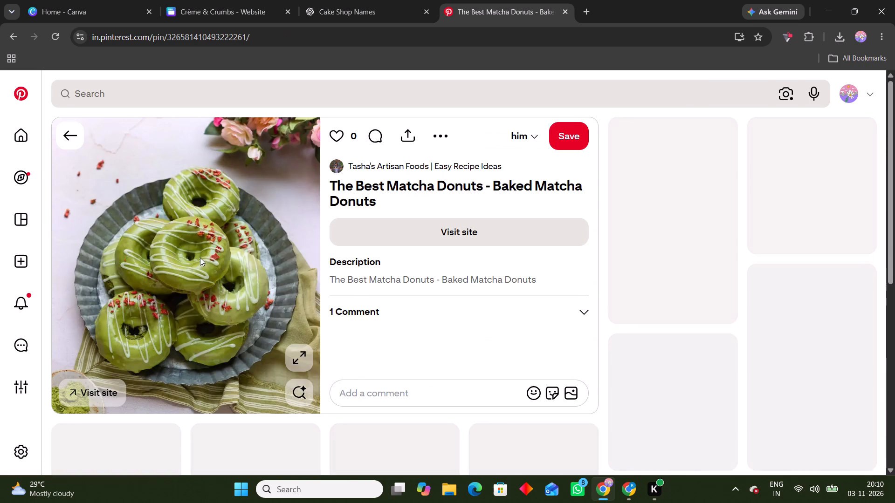
{"action": "right_click", "coordinate": [200, 258]}
{"action": "left_click", "coordinate": [292, 311]}
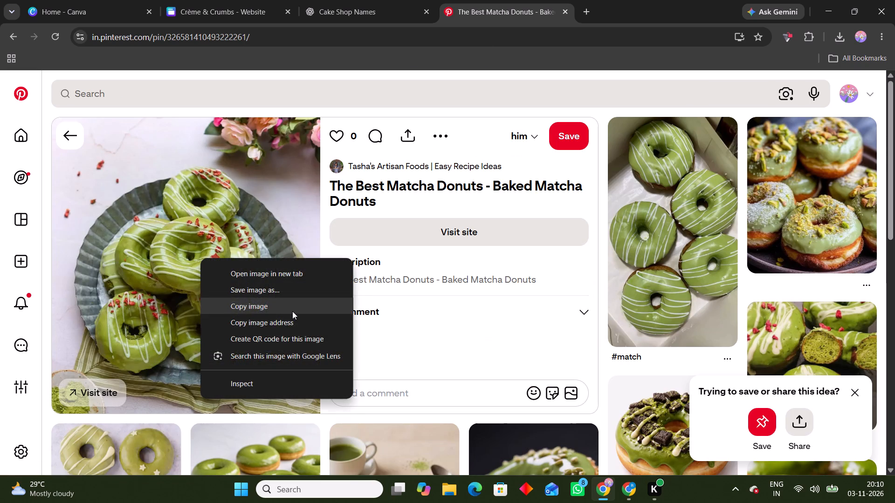
Return to Canva and replace the Chocolate Sprinkle photo under Signature Selections with the copied matcha donut image.
{"action": "left_click", "coordinate": [344, 0]}
{"action": "left_click", "coordinate": [261, 0]}
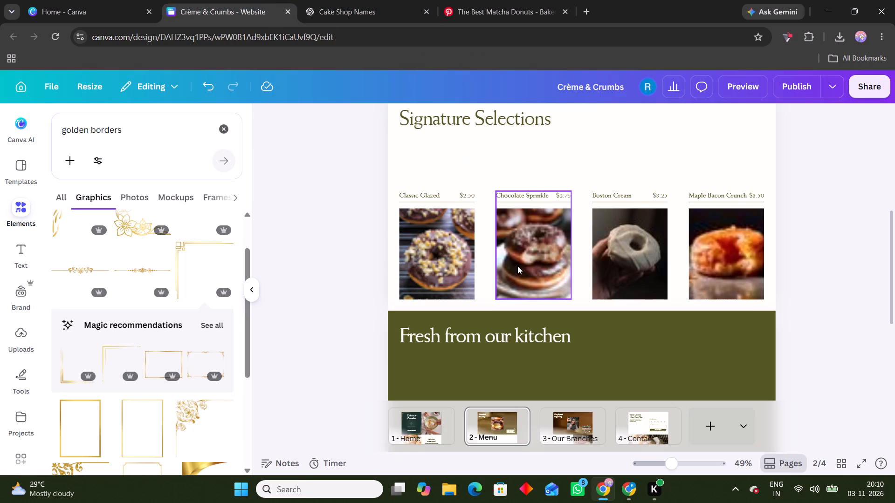
{"action": "left_click", "coordinate": [464, 274]}
{"action": "left_click", "coordinate": [363, 271]}
{"action": "left_click", "coordinate": [571, 239]}
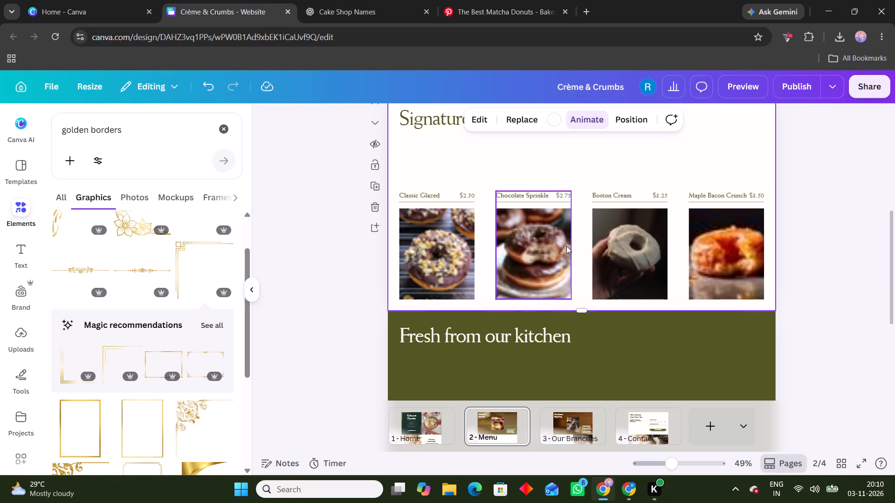
{"action": "key", "text": "ctrl+v"}
{"action": "left_click_drag", "start_coordinate": [599, 197], "coordinate": [560, 247]}
{"action": "left_click", "coordinate": [840, 219]}
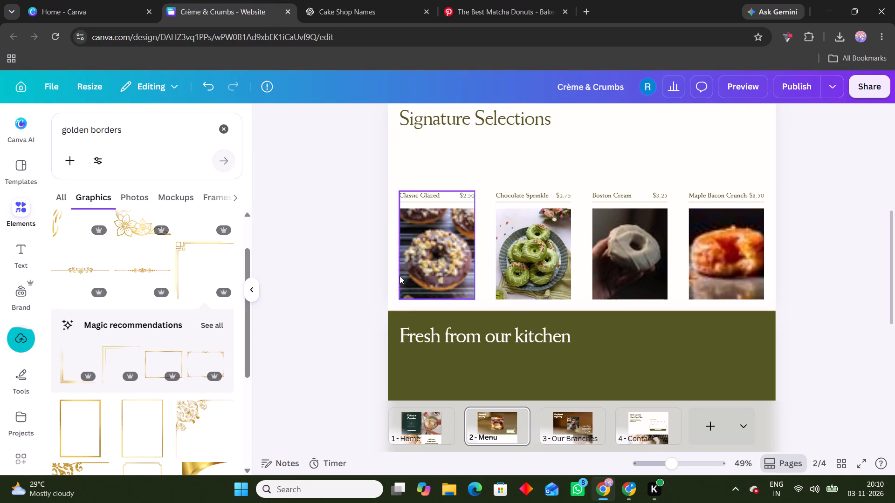
{"action": "left_click", "coordinate": [353, 285]}
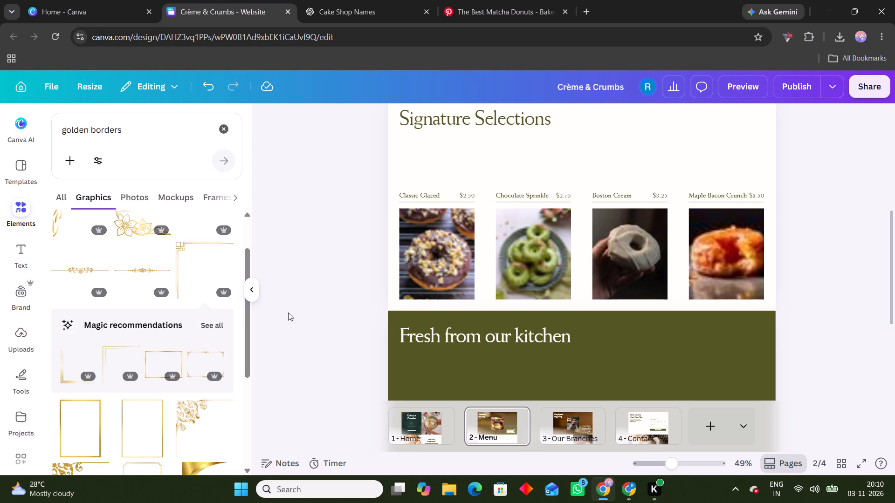
{"action": "left_click", "coordinate": [285, 267]}
Select the matcha donut photo in the Chocolate Sprinkle item and ungroup that item.
{"action": "scroll", "coordinate": [652, 211], "scroll_direction": "up", "scroll_amount": 3}
{"action": "scroll", "coordinate": [652, 211], "scroll_direction": "down", "scroll_amount": 4}
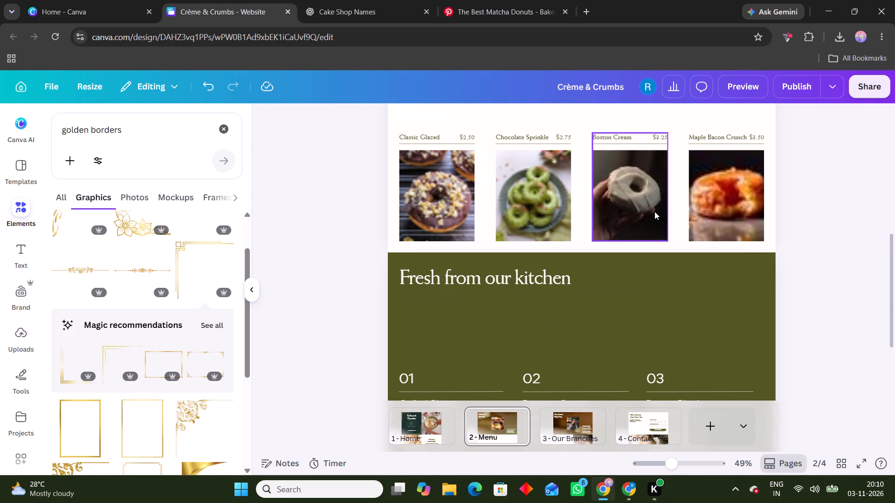
{"action": "left_click", "coordinate": [564, 207]}
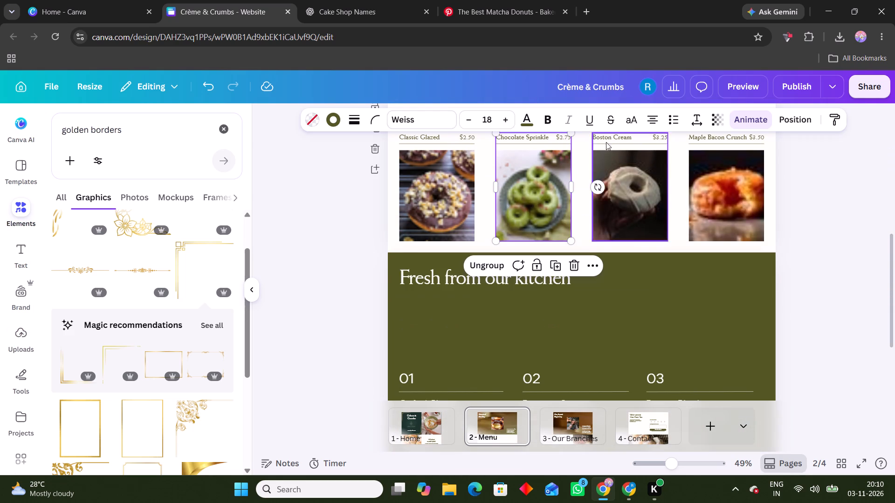
{"action": "left_click", "coordinate": [735, 118]}
{"action": "left_click", "coordinate": [417, 124]}
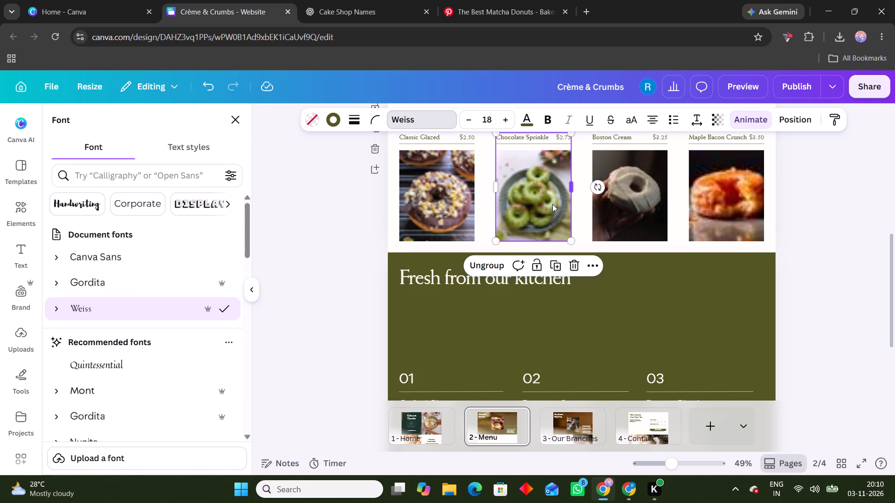
{"action": "left_click", "coordinate": [525, 220]}
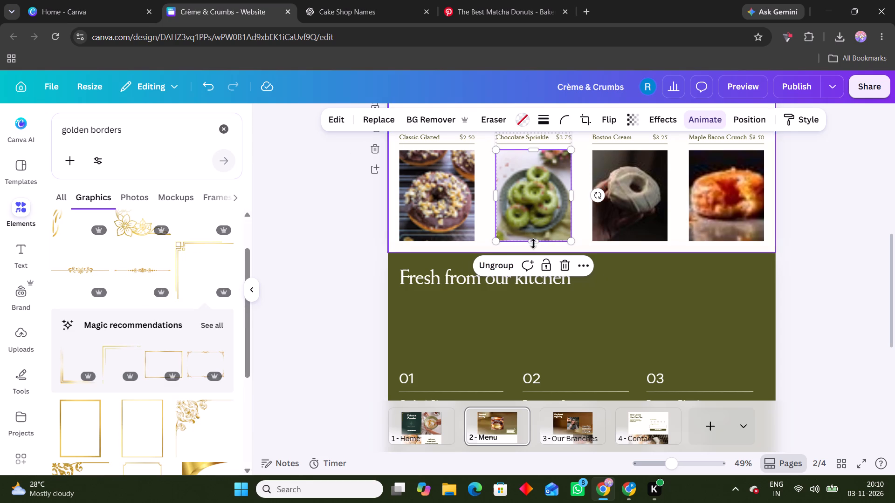
{"action": "left_click", "coordinate": [502, 262]}
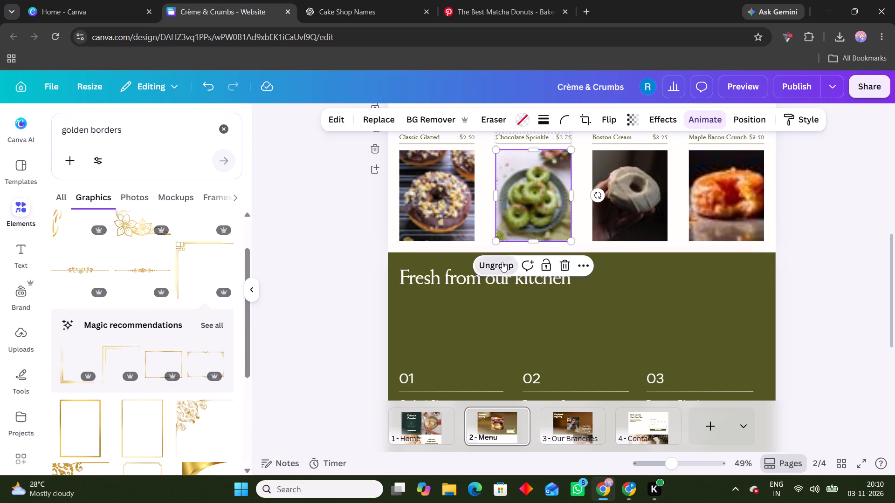
Paste the copied matcha donut image again and place it in the Chocolate Sprinkle photo frame.
{"action": "left_click", "coordinate": [571, 251]}
{"action": "left_click", "coordinate": [544, 204]}
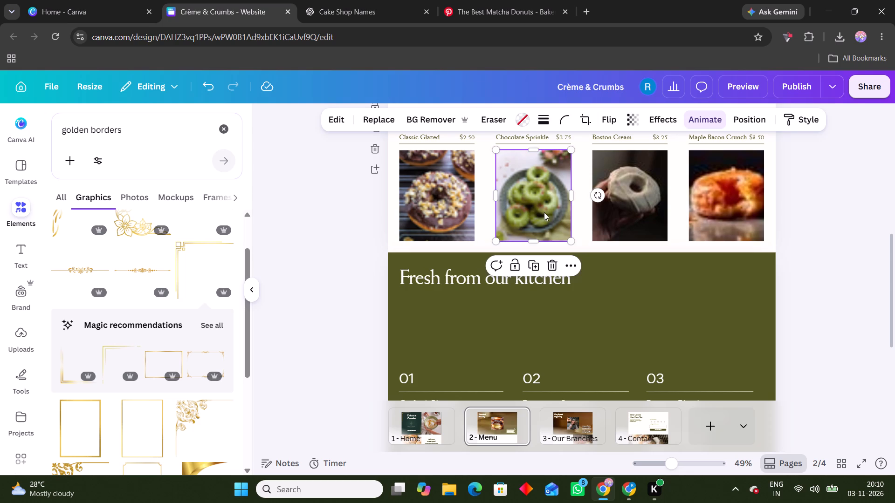
{"action": "left_click", "coordinate": [576, 265]}
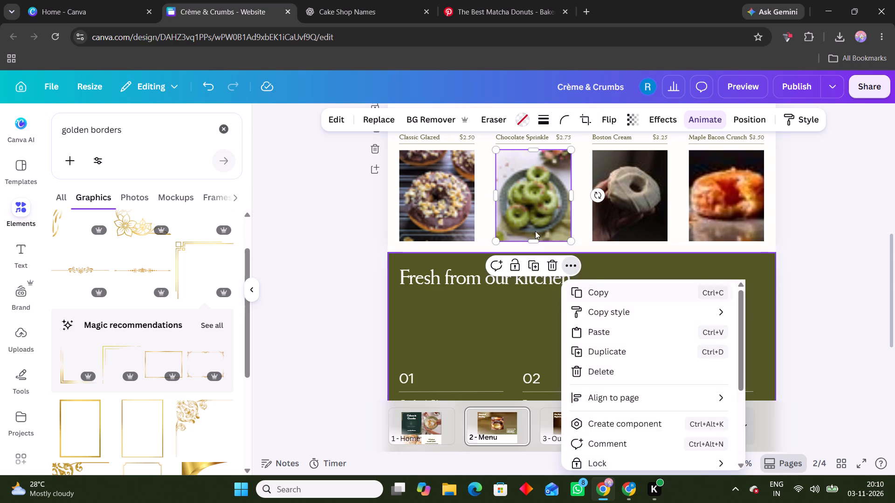
{"action": "left_click", "coordinate": [535, 216]}
{"action": "key", "text": "ctrl+v"}
{"action": "left_click_drag", "start_coordinate": [568, 341], "coordinate": [568, 341]}
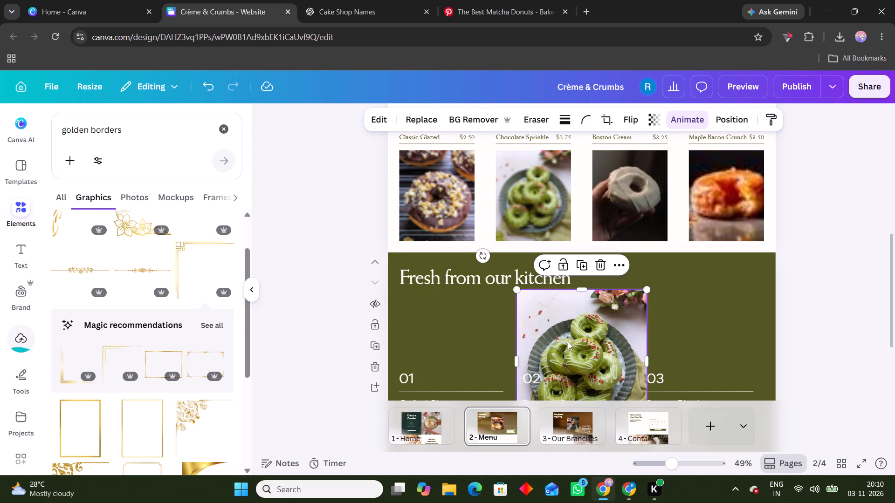
{"action": "left_click_drag", "start_coordinate": [568, 341], "coordinate": [535, 172]}
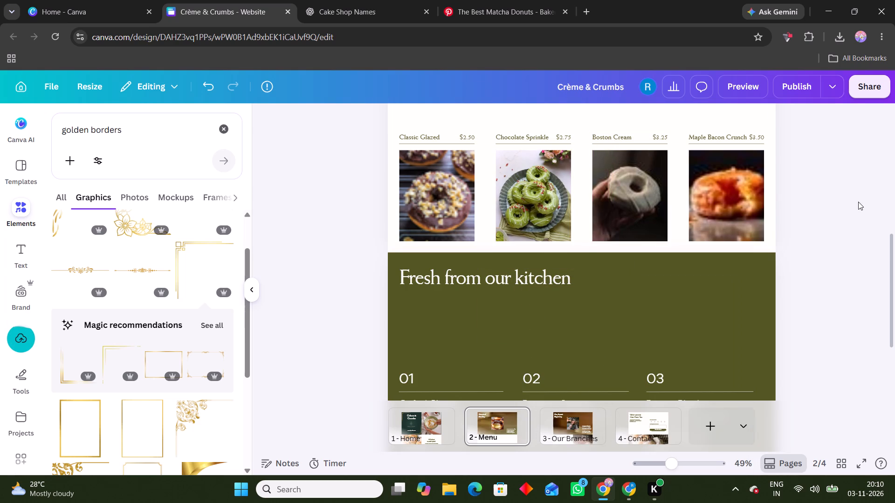
{"action": "left_click", "coordinate": [859, 202]}
Select the photo in the Classic Glazed item under Signature Selections and ungroup that item.
{"action": "left_click", "coordinate": [462, 208]}
{"action": "left_click", "coordinate": [462, 208]}
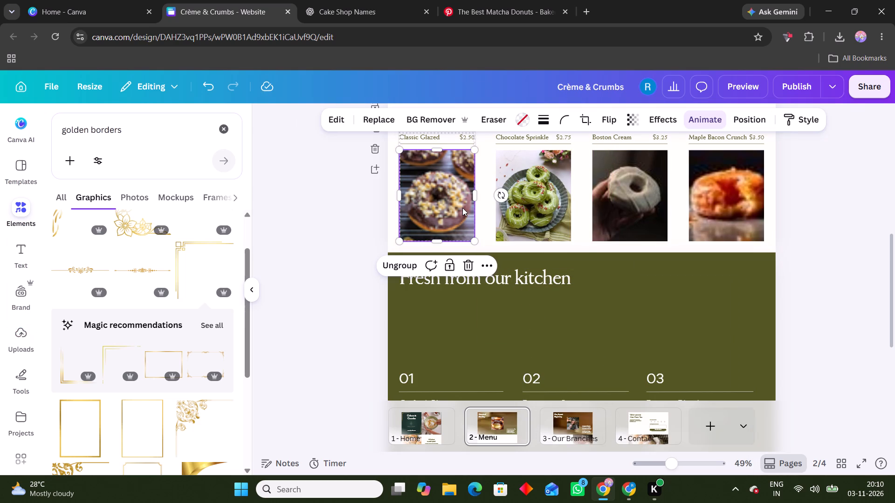
{"action": "left_click", "coordinate": [400, 259]}
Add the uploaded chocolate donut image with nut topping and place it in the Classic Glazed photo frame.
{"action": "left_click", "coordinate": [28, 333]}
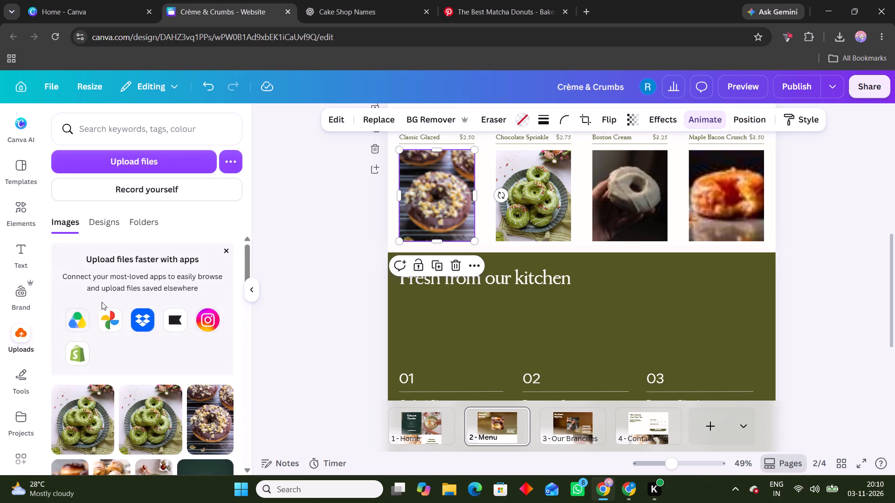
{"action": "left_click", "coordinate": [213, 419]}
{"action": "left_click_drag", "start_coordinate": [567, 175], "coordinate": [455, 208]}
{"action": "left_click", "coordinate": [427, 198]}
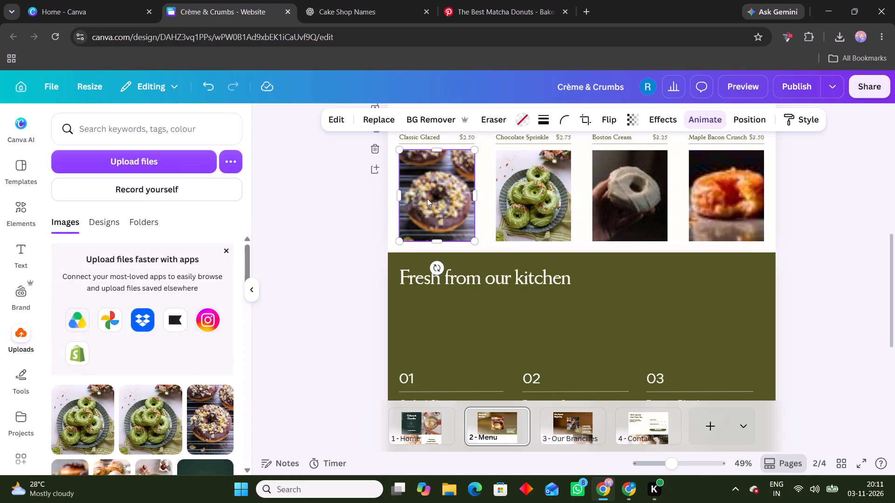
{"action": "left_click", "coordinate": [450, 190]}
Switch to Pinterest and search for "strawberry donut".
{"action": "left_click", "coordinate": [515, 0]}
{"action": "left_click", "coordinate": [303, 0]}
{"action": "left_click", "coordinate": [288, 0]}
{"action": "left_click", "coordinate": [475, 0]}
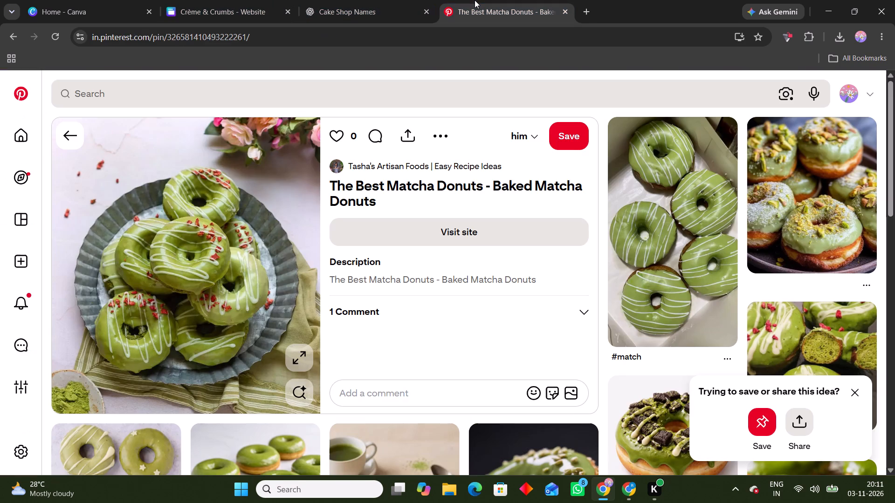
{"action": "scroll", "coordinate": [739, 243], "scroll_direction": "down", "scroll_amount": 1}
{"action": "left_click", "coordinate": [93, 118]}
{"action": "left_click", "coordinate": [116, 90]}
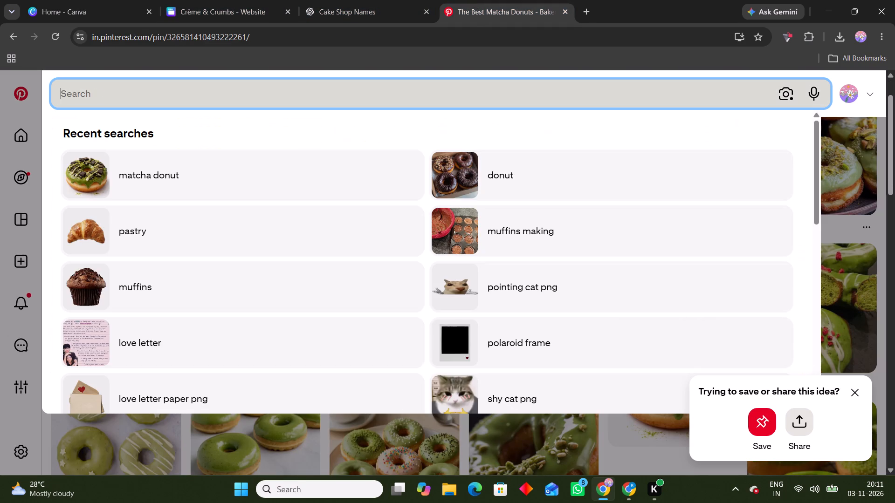
{"action": "type", "text": "strawberry dony"}
{"action": "key", "text": "BackSpace"}
{"action": "type", "text": "ut"}
{"action": "key", "text": "Return"}
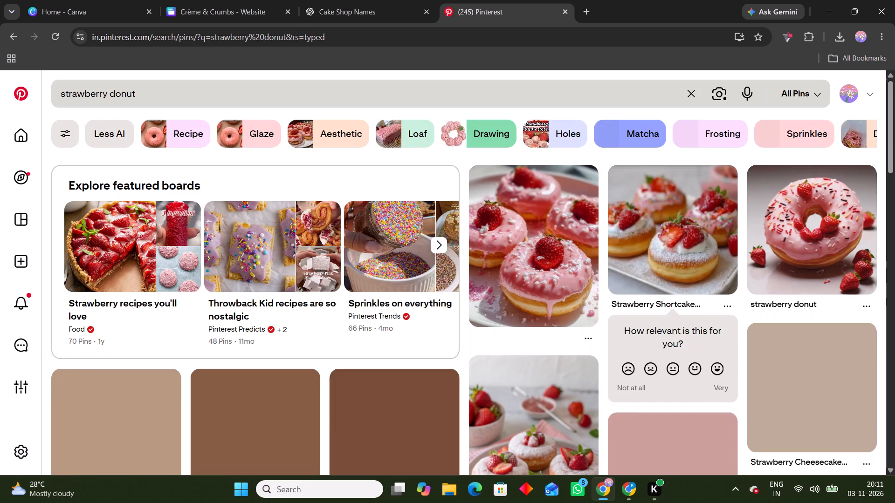
Open the strawberry donut pin showing a pink donut with sprinkles and copy its image.
{"action": "left_click", "coordinate": [809, 224]}
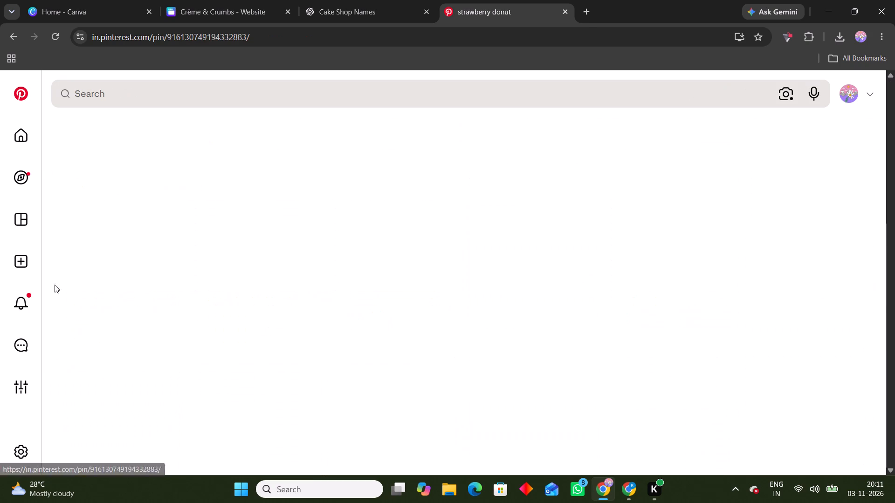
{"action": "right_click", "coordinate": [186, 253]}
{"action": "left_click", "coordinate": [240, 298]}
Return to Canva and replace the Classic Glazed photo with the copied strawberry donut image.
{"action": "left_click", "coordinate": [372, 0]}
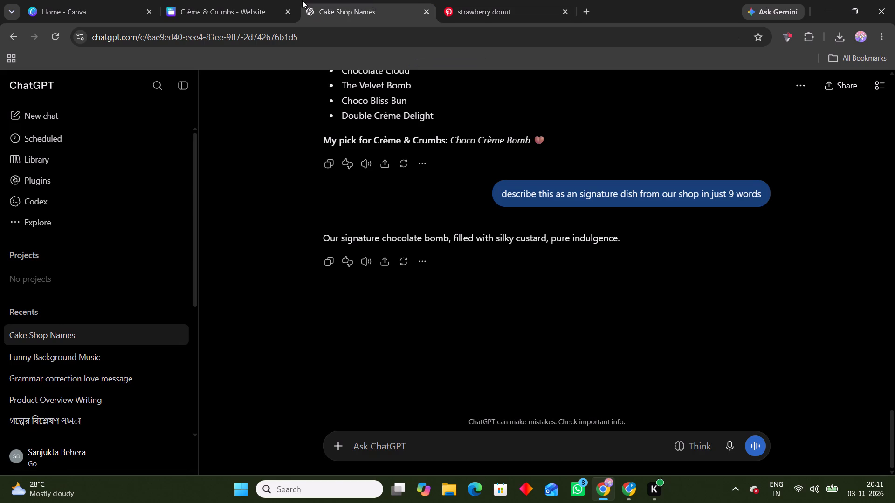
{"action": "left_click", "coordinate": [245, 0]}
{"action": "left_click", "coordinate": [428, 209]}
{"action": "left_click", "coordinate": [430, 210]}
{"action": "left_click", "coordinate": [373, 217]}
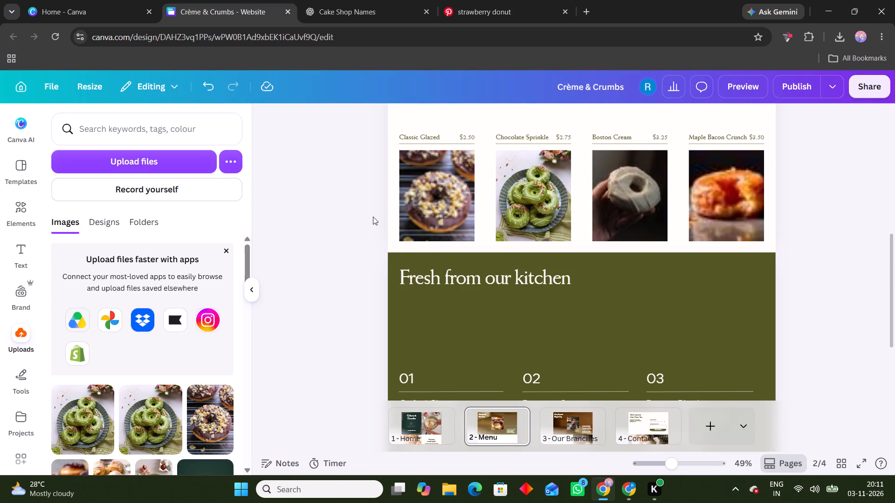
{"action": "key", "text": "ctrl+v"}
{"action": "left_click_drag", "start_coordinate": [571, 315], "coordinate": [455, 209]}
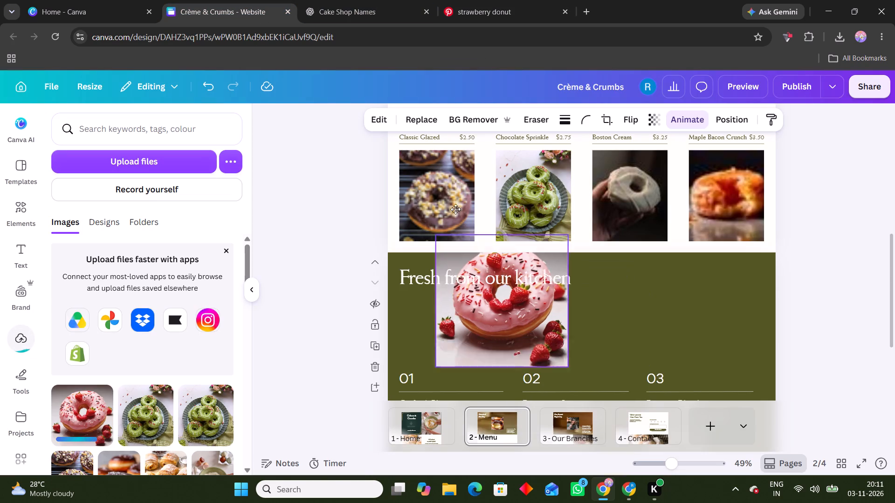
{"action": "left_click_drag", "start_coordinate": [455, 209], "coordinate": [450, 198]}
Switch to Pinterest and search for "vanilla donut".
{"action": "left_click", "coordinate": [371, 0]}
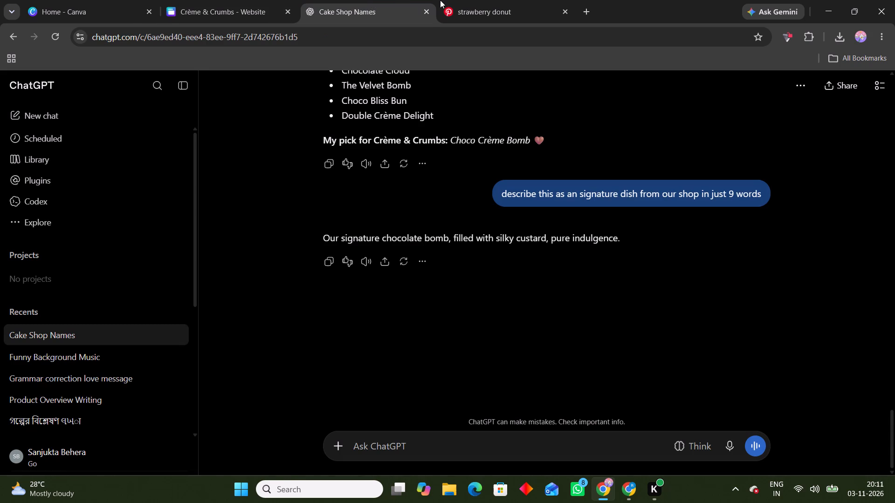
{"action": "left_click", "coordinate": [440, 0]}
{"action": "left_click", "coordinate": [141, 80]}
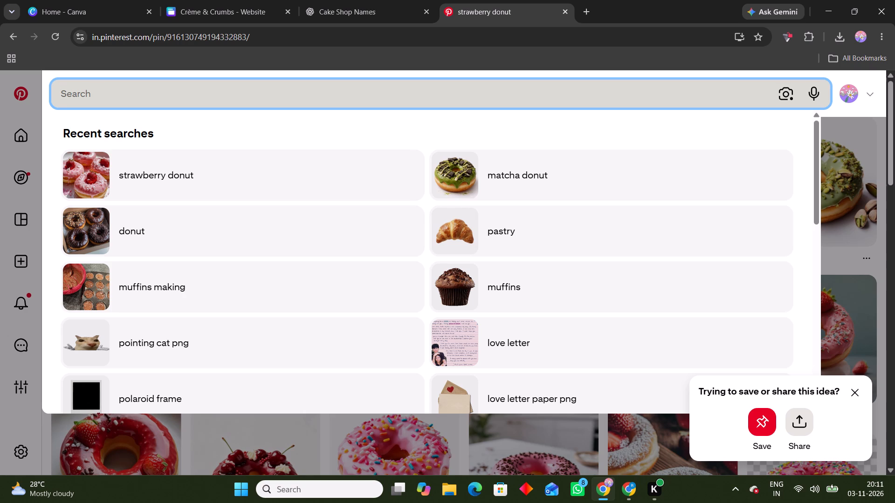
{"action": "type", "text": "vanilaa"}
{"action": "key", "text": "BackSpace"}
{"action": "key", "text": "l"}
{"action": "key", "text": "BackSpace"}
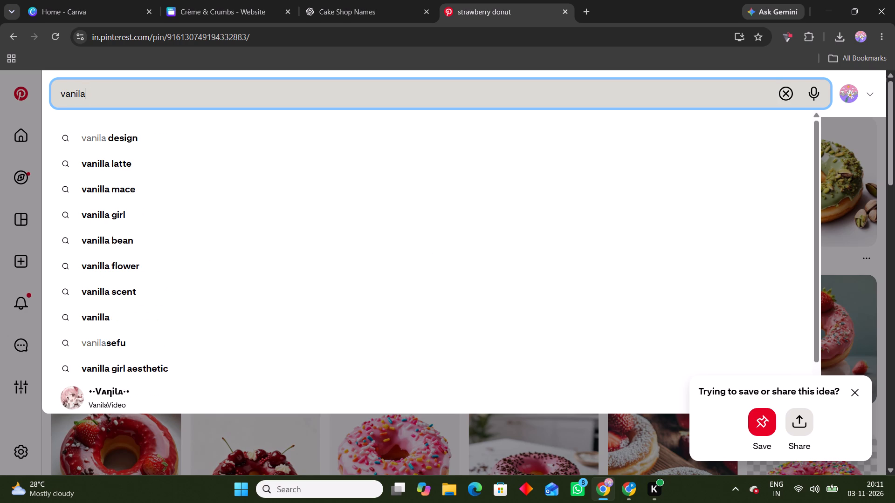
{"action": "key", "text": "BackSpace"}
{"action": "type", "text": "la donut"}
{"action": "key", "text": "Return"}
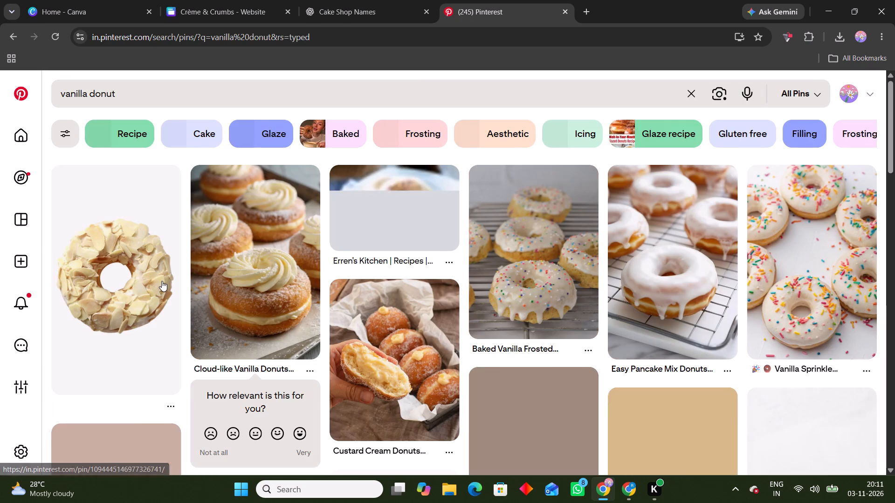
Open the Cloud-like Vanilla Donuts Recipe pin from the results and copy its image.
{"action": "right_click", "coordinate": [303, 261]}
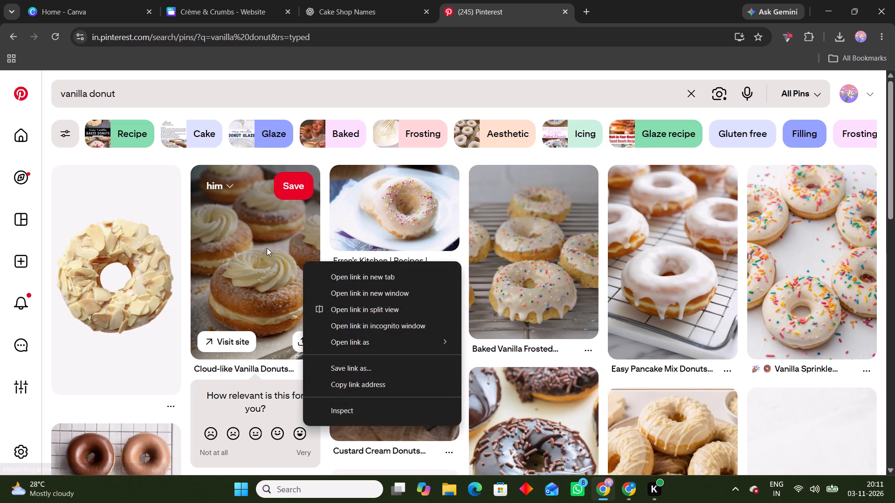
{"action": "left_click", "coordinate": [266, 247]}
{"action": "right_click", "coordinate": [158, 277]}
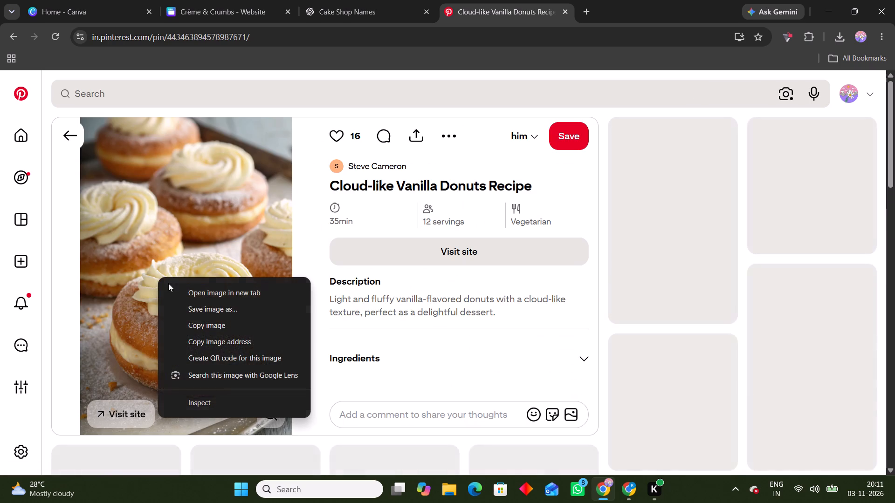
{"action": "left_click", "coordinate": [193, 327]}
Return to Canva, ungroup the Boston Cream item and replace its photo with the copied vanilla donut image.
{"action": "left_click_drag", "start_coordinate": [355, 0], "coordinate": [349, 0]}
{"action": "left_click", "coordinate": [233, 0]}
{"action": "left_click", "coordinate": [648, 199]}
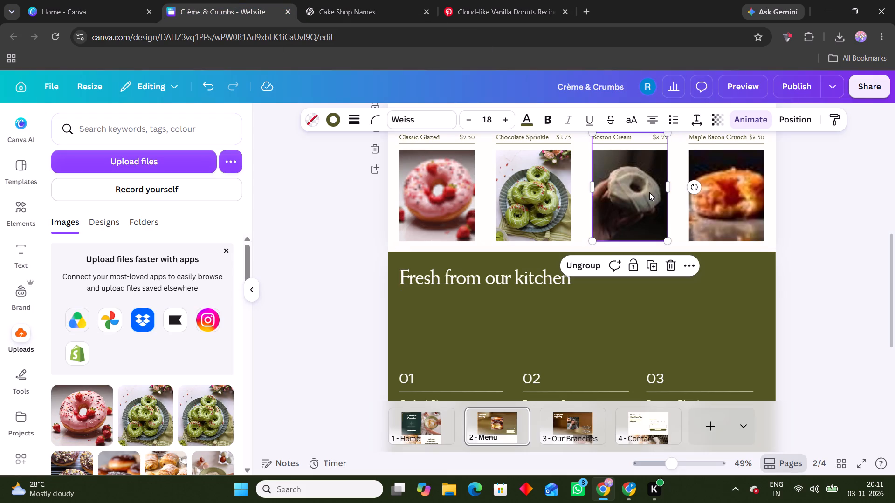
{"action": "left_click", "coordinate": [622, 194]}
{"action": "left_click", "coordinate": [601, 267]}
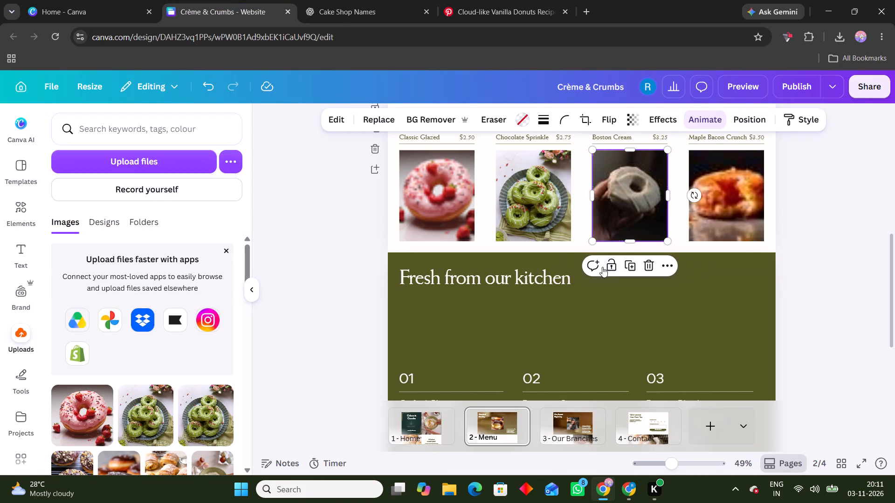
{"action": "key", "text": "ctrl+v"}
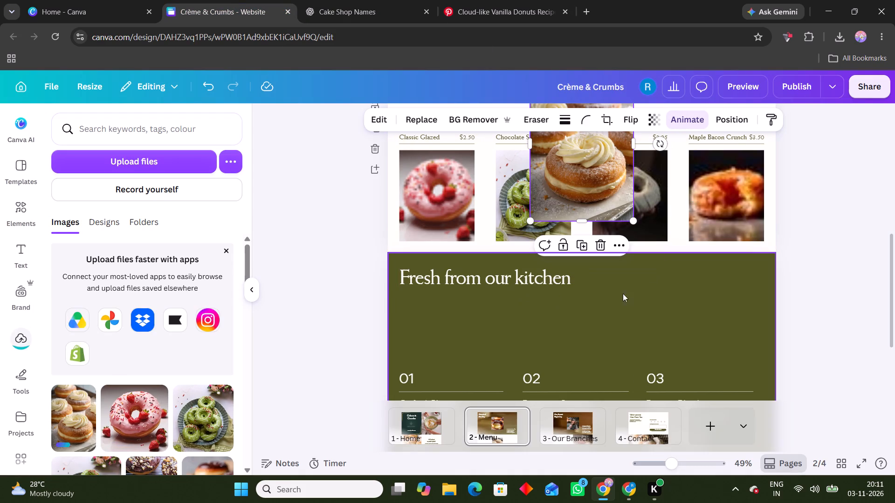
{"action": "left_click_drag", "start_coordinate": [579, 181], "coordinate": [639, 212]}
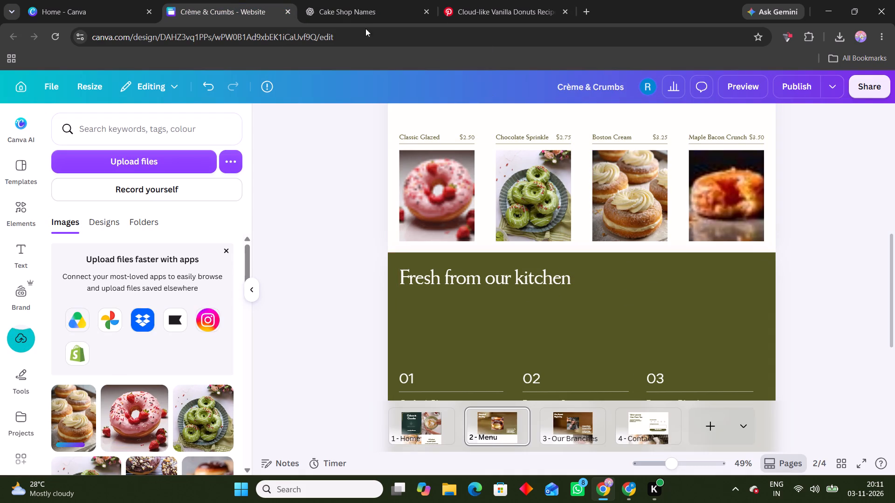
Switch to Pinterest and search for "caramalized donut".
{"action": "left_click", "coordinate": [368, 0]}
{"action": "left_click", "coordinate": [441, 0]}
{"action": "scroll", "coordinate": [754, 296], "scroll_direction": "down", "scroll_amount": 3}
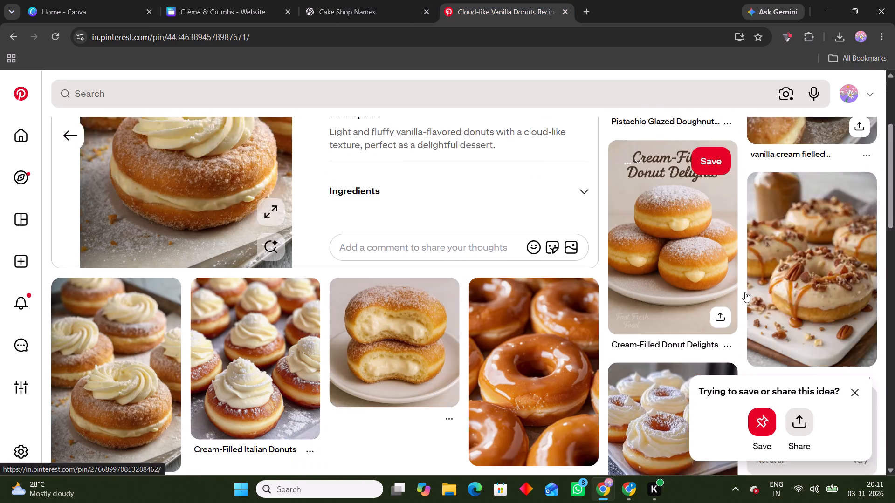
{"action": "scroll", "coordinate": [745, 292], "scroll_direction": "down", "scroll_amount": 2}
{"action": "left_click", "coordinate": [248, 87]}
{"action": "type", "text": "caramali"}
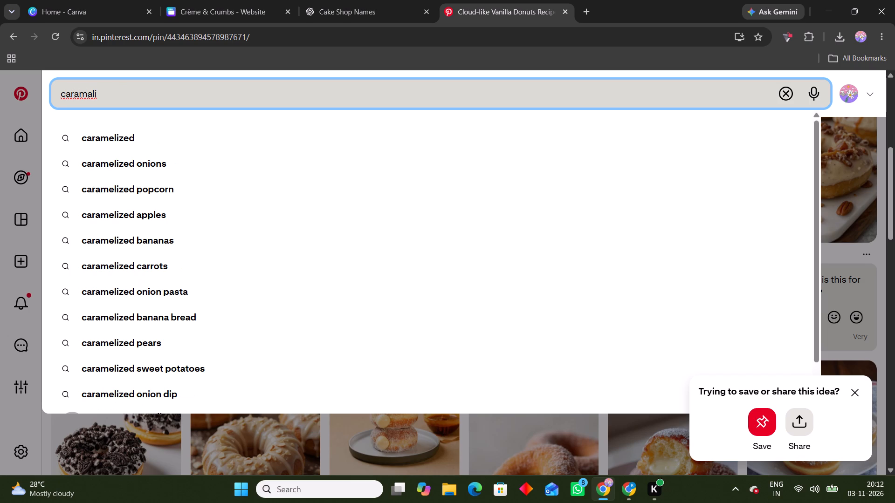
{"action": "type", "text": "zed donut"}
{"action": "key", "text": "space"}
{"action": "key", "text": "Return"}
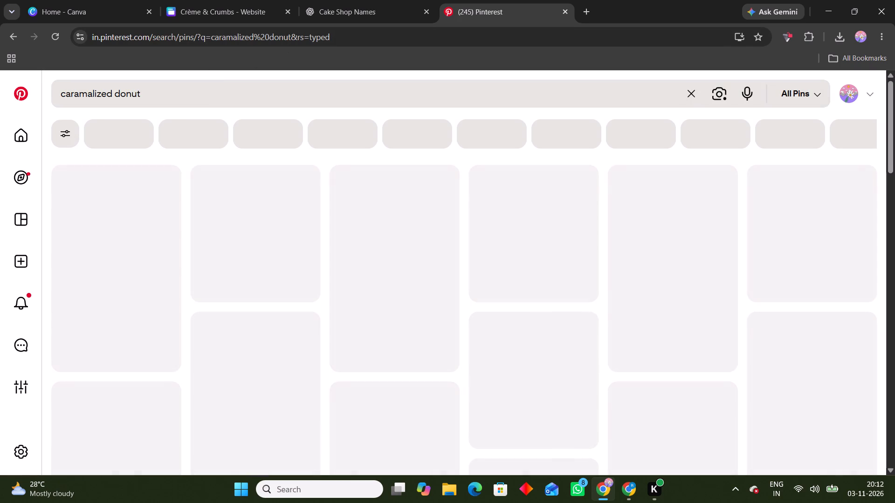
Open the Caramelized Crème Brûlée Donuts pin from the results and copy its image.
{"action": "scroll", "coordinate": [601, 285], "scroll_direction": "down", "scroll_amount": 4}
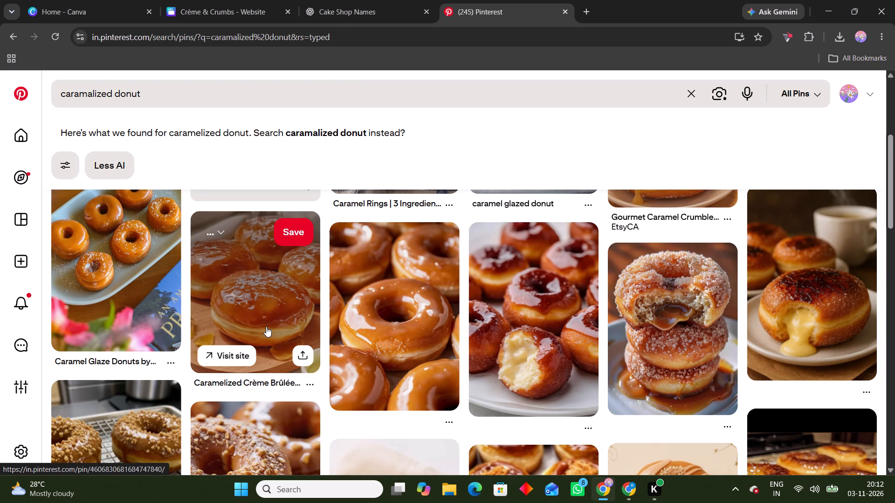
{"action": "left_click", "coordinate": [289, 261]}
{"action": "right_click", "coordinate": [205, 268]}
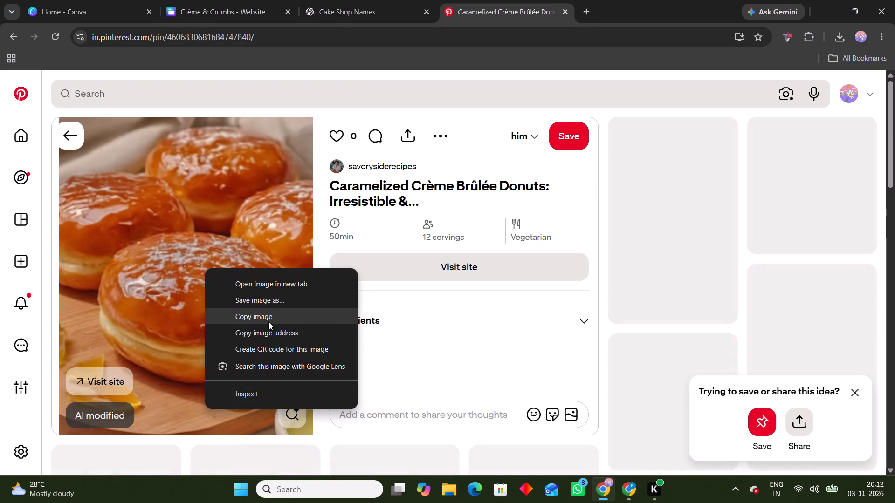
{"action": "left_click", "coordinate": [269, 322]}
Return to Canva, ungroup the Maple Bacon Crunch item and replace its photo with the copied caramelized donut image.
{"action": "left_click", "coordinate": [370, 0]}
{"action": "left_click", "coordinate": [259, 0]}
{"action": "key", "text": "ctrl+v"}
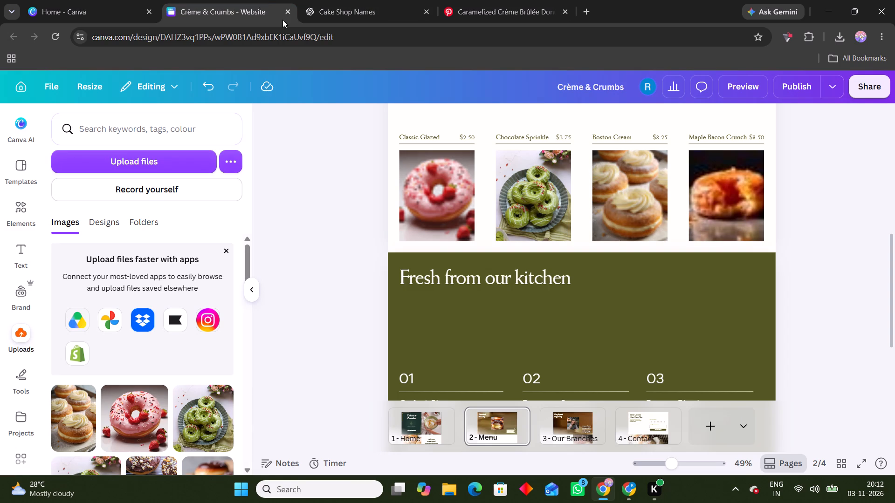
{"action": "left_click", "coordinate": [729, 205]}
{"action": "left_click", "coordinate": [723, 207]}
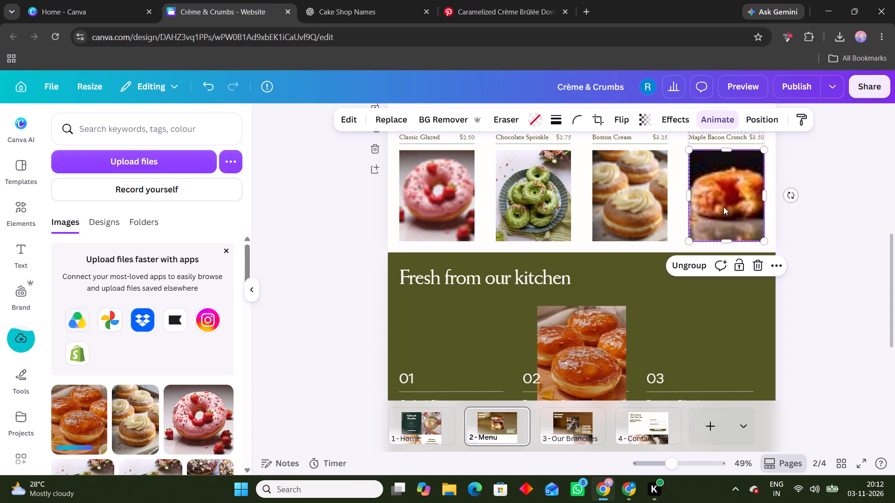
{"action": "left_click", "coordinate": [702, 272]}
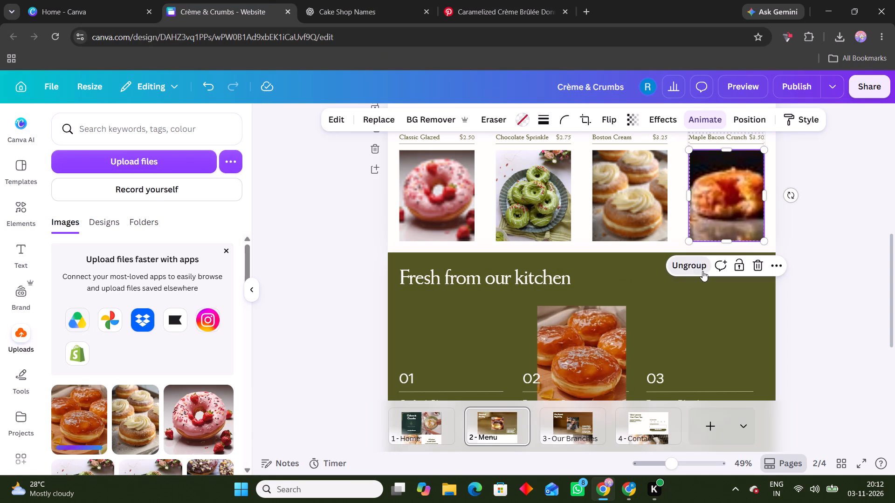
{"action": "key", "text": "ctrl+v"}
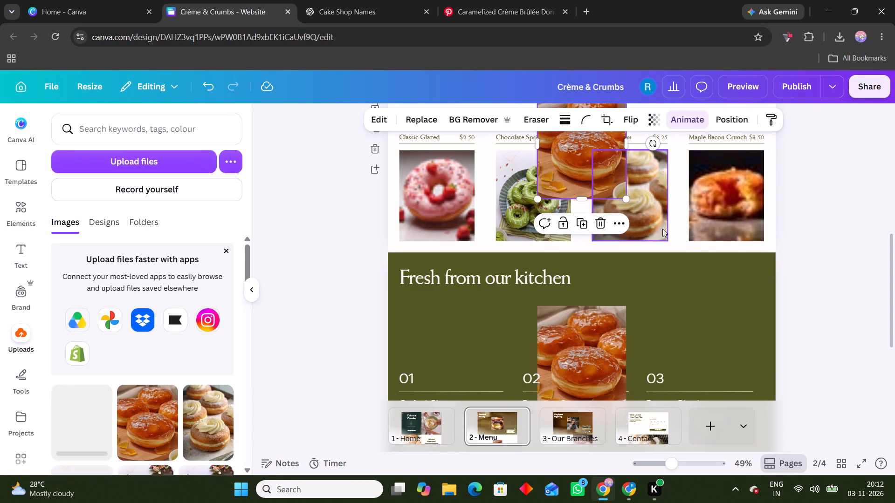
{"action": "left_click_drag", "start_coordinate": [556, 149], "coordinate": [709, 203]}
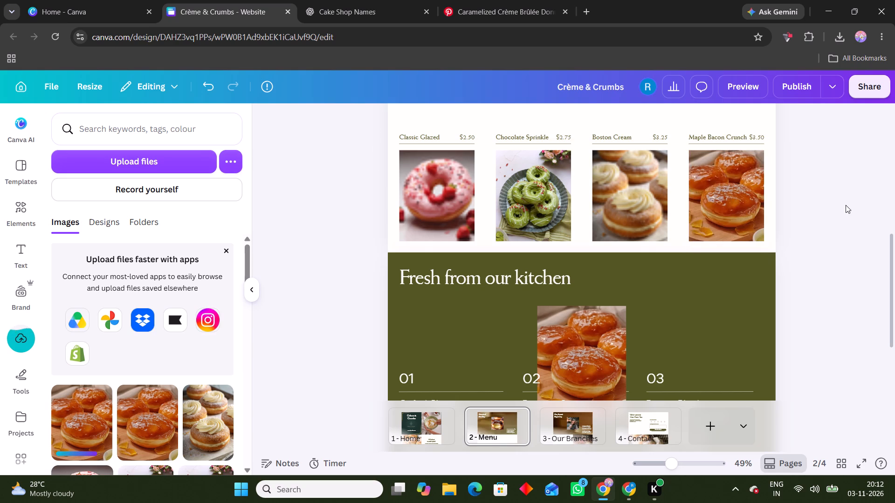
{"action": "left_click", "coordinate": [846, 204]}
Delete the extra caramelized donut image from the Fresh from our kitchen section.
{"action": "scroll", "coordinate": [660, 313], "scroll_direction": "down", "scroll_amount": 3}
{"action": "left_click", "coordinate": [588, 259]}
{"action": "key", "text": "Delete"}
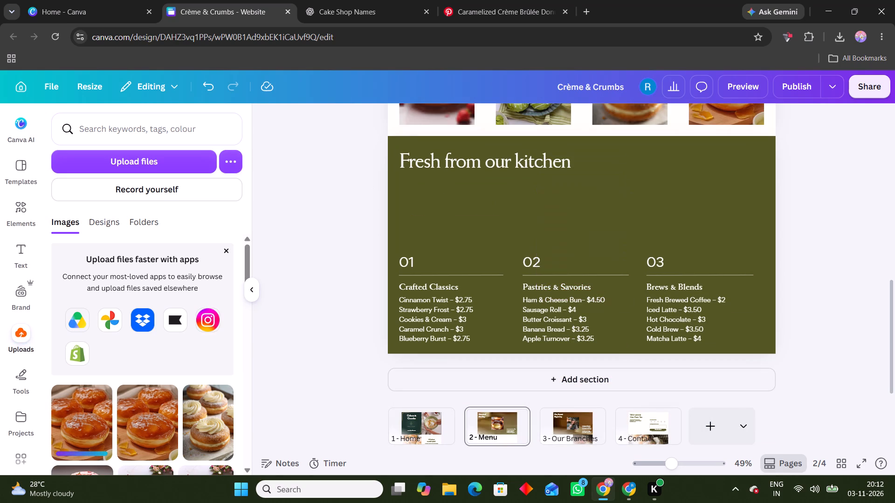
Open the Our Branches page of the website and look over its intro and branch sections.
{"action": "scroll", "coordinate": [588, 258], "scroll_direction": "down", "scroll_amount": 4}
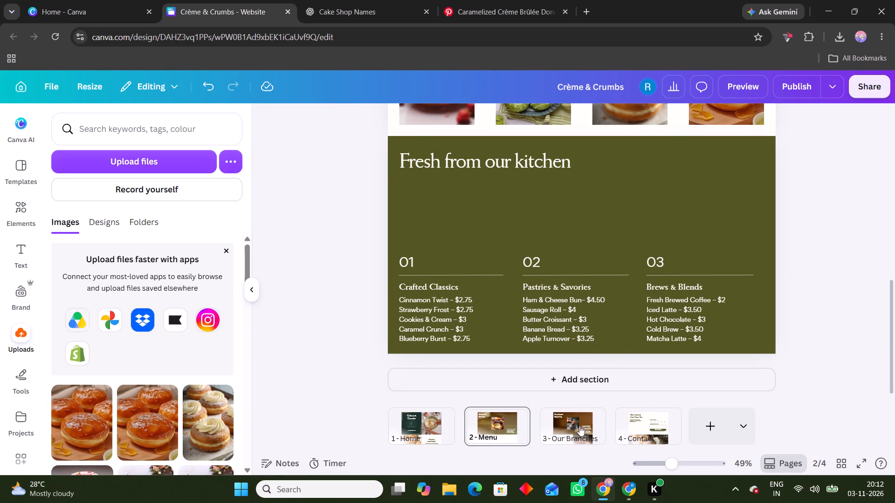
{"action": "left_click", "coordinate": [579, 427]}
{"action": "scroll", "coordinate": [458, 208], "scroll_direction": "up", "scroll_amount": 3}
{"action": "scroll", "coordinate": [564, 226], "scroll_direction": "up", "scroll_amount": 3}
{"action": "scroll", "coordinate": [609, 256], "scroll_direction": "down", "scroll_amount": 1}
{"action": "scroll", "coordinate": [609, 255], "scroll_direction": "up", "scroll_amount": 4}
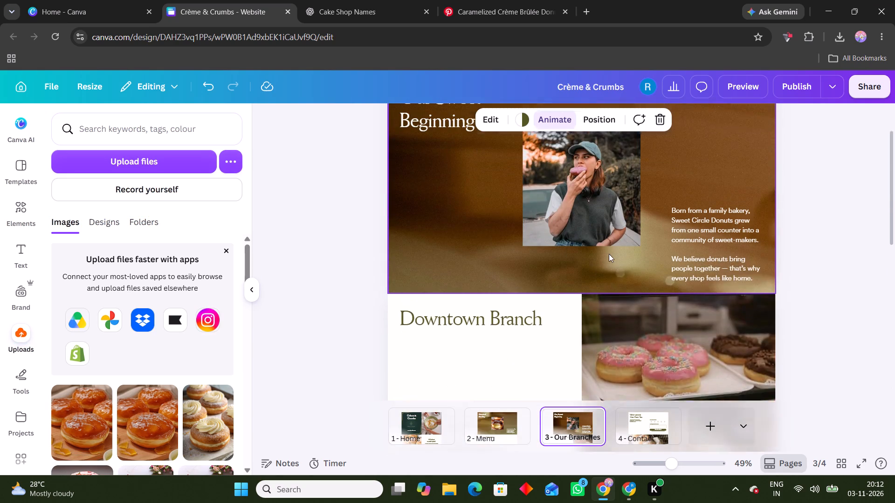
{"action": "scroll", "coordinate": [610, 251], "scroll_direction": "up", "scroll_amount": 1}
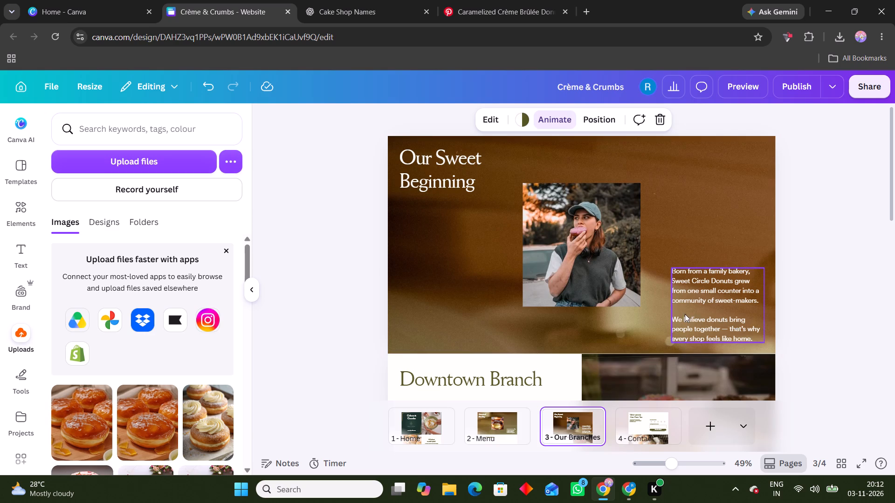
{"action": "scroll", "coordinate": [722, 314], "scroll_direction": "down", "scroll_amount": 2}
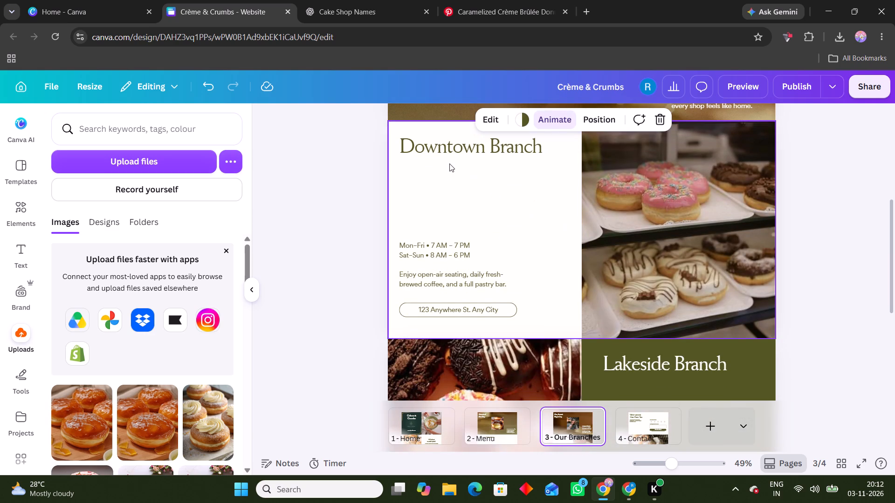
Change the Downtown Branch heading on the Our Branches page to "Newtown branch".
{"action": "double_click", "coordinate": [491, 152]}
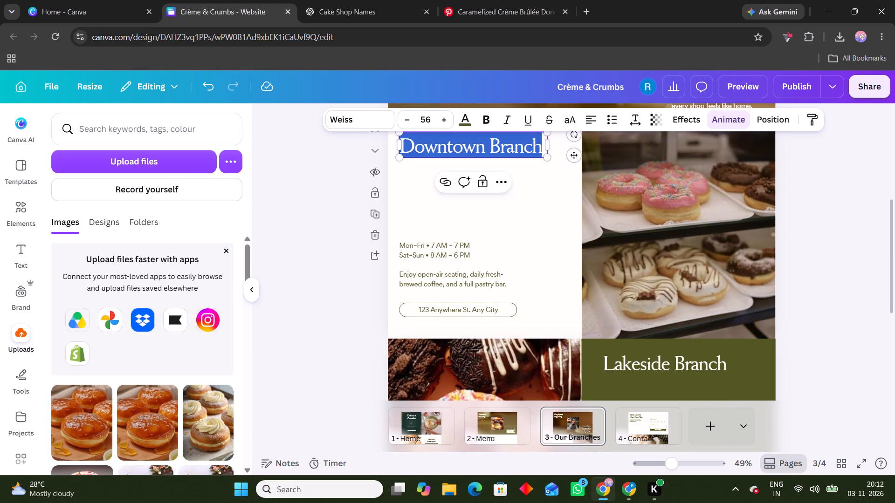
{"action": "type", "text": "newtpwn"}
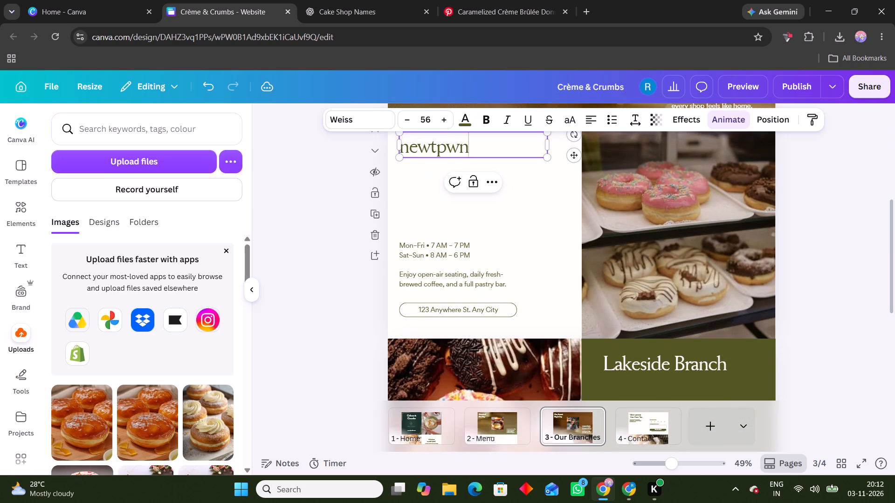
{"action": "key", "text": "BackSpace"}
{"action": "key", "text": "BackSpace"}
{"action": "key", "text": "BackSpace"}
{"action": "key", "text": "BackSpace"}
{"action": "key", "text": "BackSpace"}
{"action": "key", "text": "BackSpace"}
{"action": "key", "text": "BackSpace"}
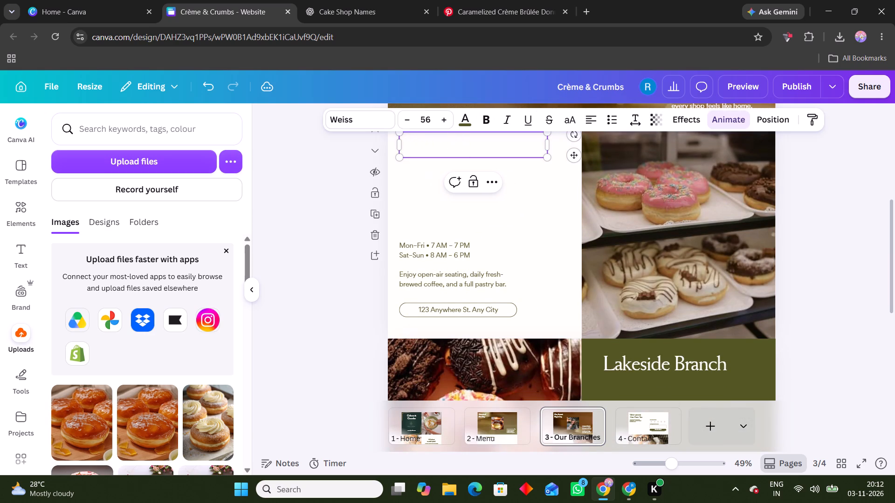
{"action": "type", "text": "NeW"}
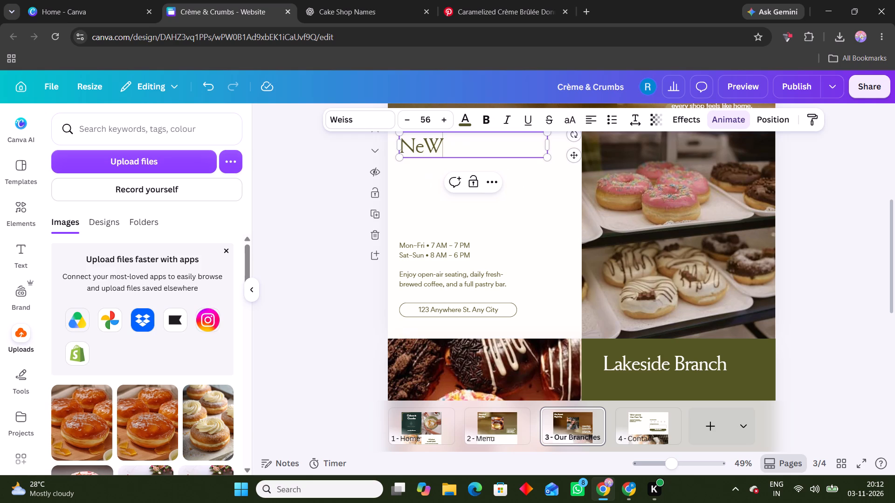
{"action": "key", "text": "o"}
{"action": "key", "text": "BackSpace"}
{"action": "key", "text": "BackSpace"}
{"action": "key", "text": "BackSpace"}
{"action": "key", "text": "w"}
{"action": "key", "text": "BackSpace"}
{"action": "type", "text": "ewtown bra"}
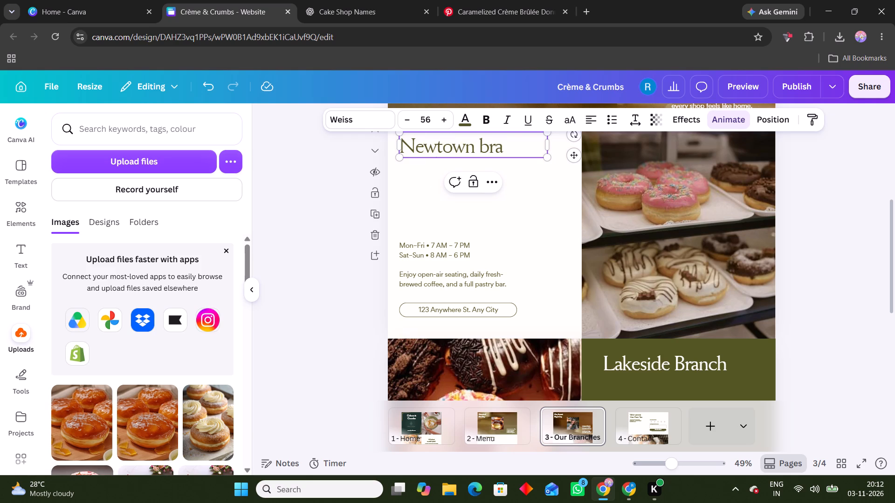
{"action": "type", "text": "nch"}
{"action": "key", "text": "space"}
{"action": "key", "text": "BackSpace"}
{"action": "left_click", "coordinate": [829, 235]}
Switch to Pinterest and search for "donut shop".
{"action": "left_click", "coordinate": [331, 0]}
{"action": "left_click", "coordinate": [492, 0]}
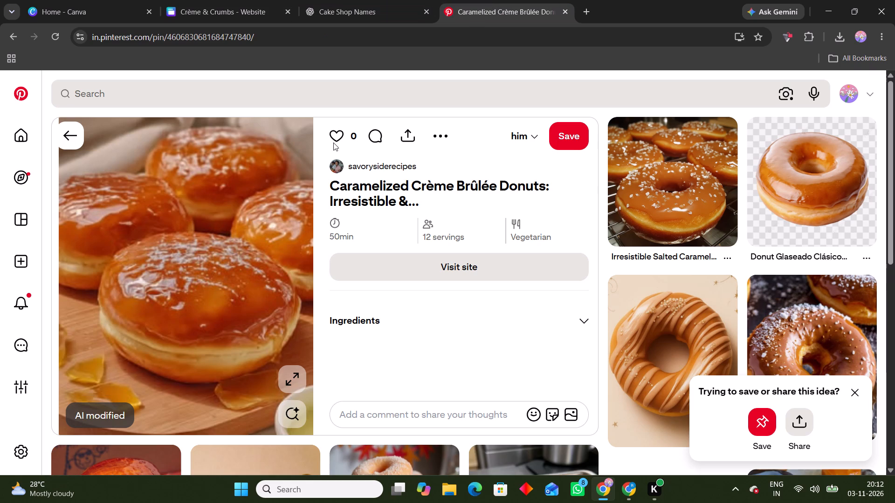
{"action": "left_click", "coordinate": [211, 96]}
{"action": "type", "text": "donut shop"}
{"action": "key", "text": "Return"}
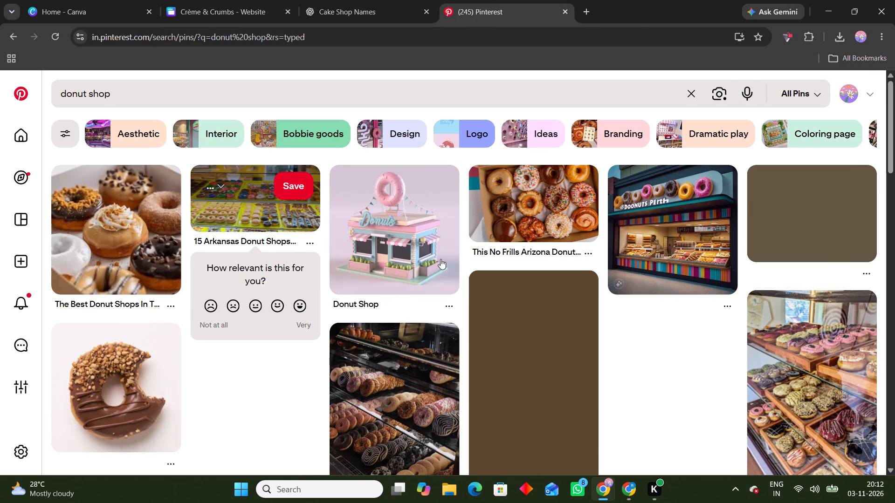
Open the pin showing rows of assorted donuts in a dark display case and copy its image.
{"action": "scroll", "coordinate": [799, 291], "scroll_direction": "down", "scroll_amount": 1}
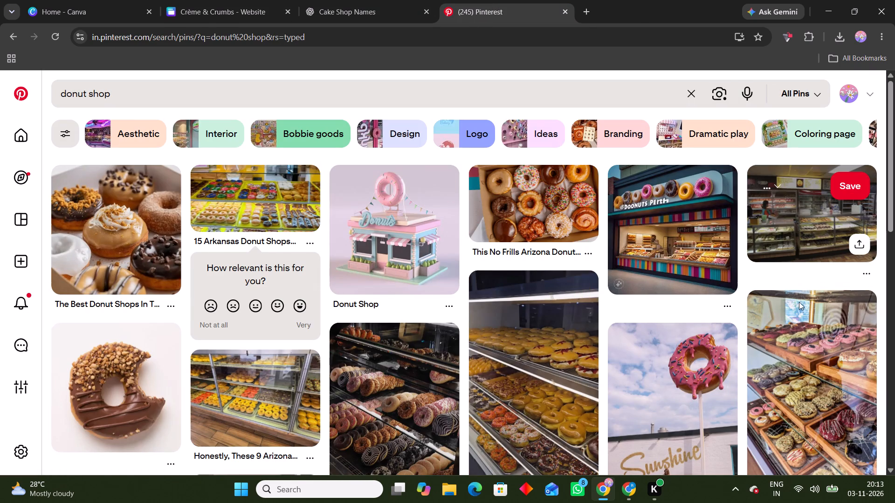
{"action": "scroll", "coordinate": [799, 302], "scroll_direction": "down", "scroll_amount": 2}
{"action": "scroll", "coordinate": [799, 302], "scroll_direction": "up", "scroll_amount": 1}
{"action": "left_click", "coordinate": [410, 314]}
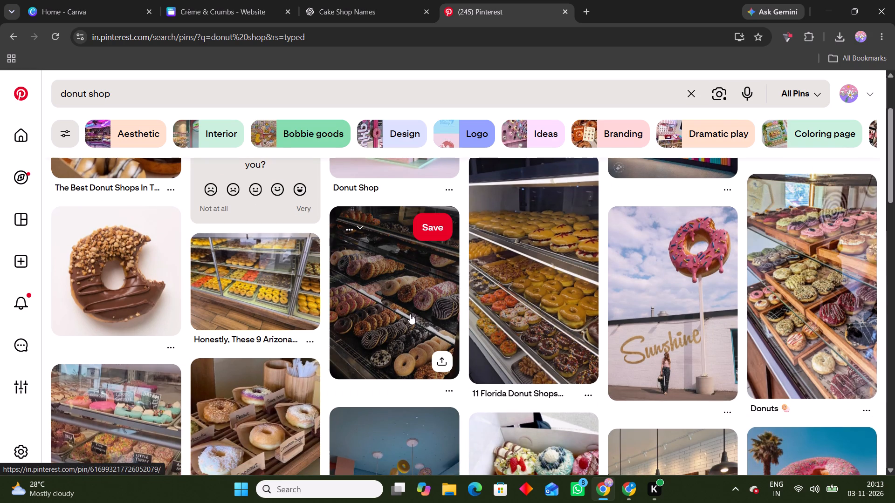
{"action": "right_click", "coordinate": [237, 238]}
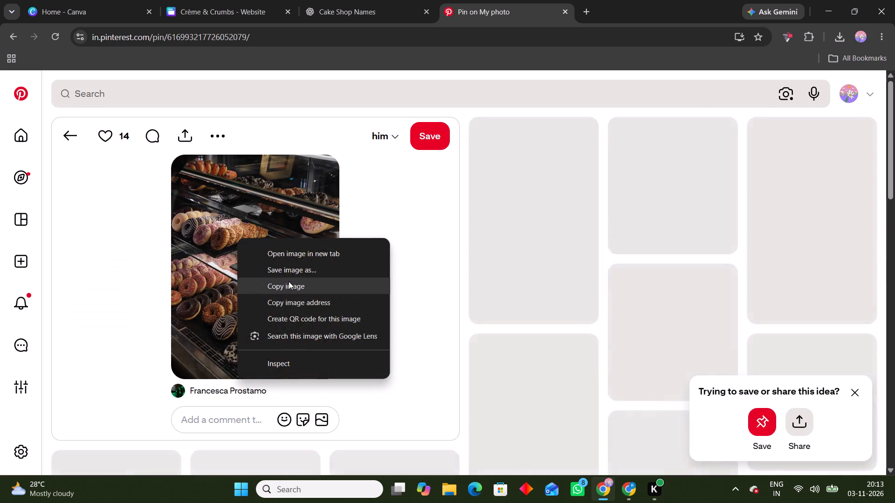
{"action": "left_click", "coordinate": [289, 281]}
Return to Canva and replace the Newtown branch photo with the copied donut display case image.
{"action": "left_click", "coordinate": [332, 0]}
{"action": "left_click", "coordinate": [241, 0]}
{"action": "key", "text": "ctrl+v"}
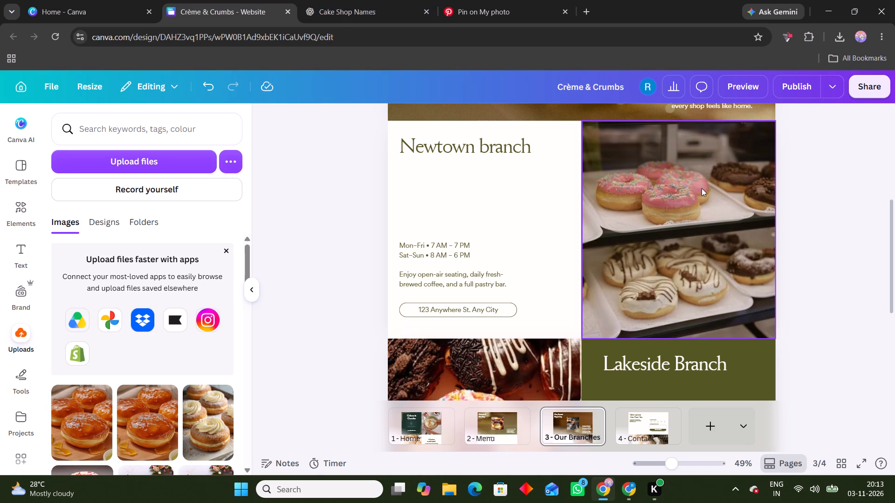
{"action": "left_click_drag", "start_coordinate": [564, 201], "coordinate": [609, 209]}
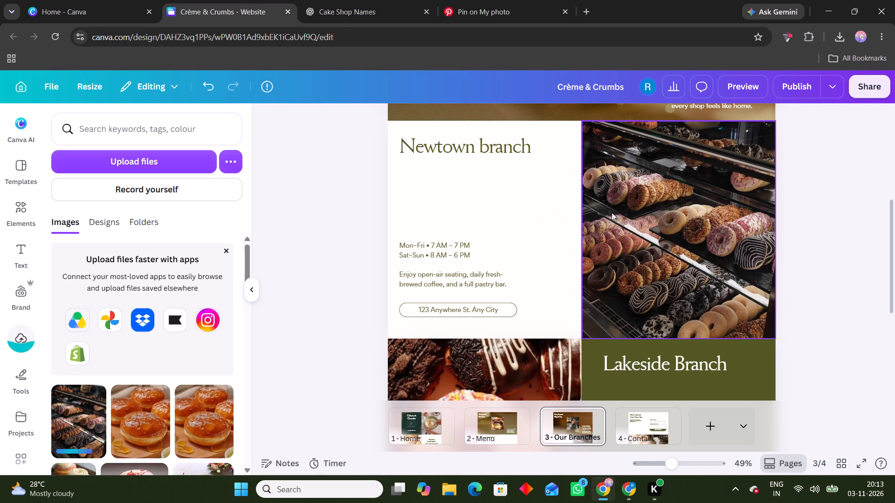
{"action": "left_click", "coordinate": [837, 222]}
Switch back to Pinterest and search for "pink donut in middle to brown" to find a Lakeside Branch photo.
{"action": "scroll", "coordinate": [831, 225], "scroll_direction": "down", "scroll_amount": 3}
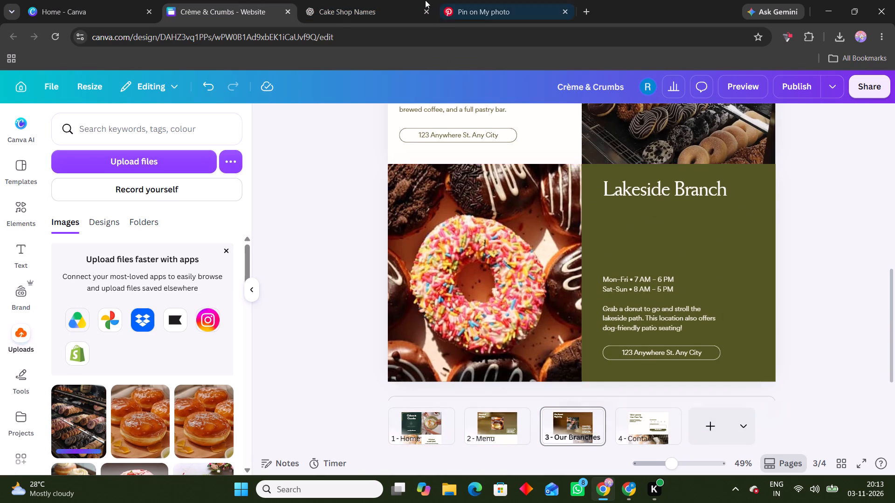
{"action": "left_click", "coordinate": [425, 0]}
{"action": "left_click", "coordinate": [469, 0]}
{"action": "left_click", "coordinate": [114, 93]}
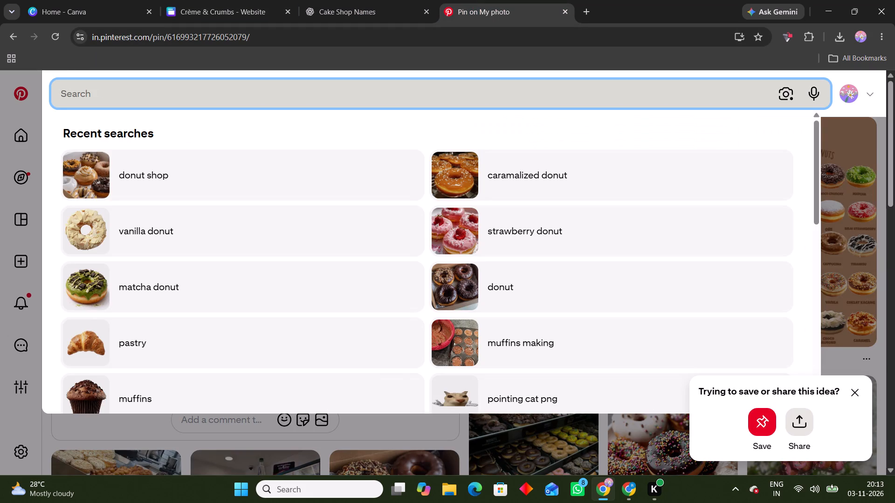
{"action": "type", "text": "pink donut inm"}
{"action": "key", "text": "space"}
{"action": "key", "text": "BackSpace"}
{"action": "key", "text": "BackSpace"}
{"action": "key", "text": "space"}
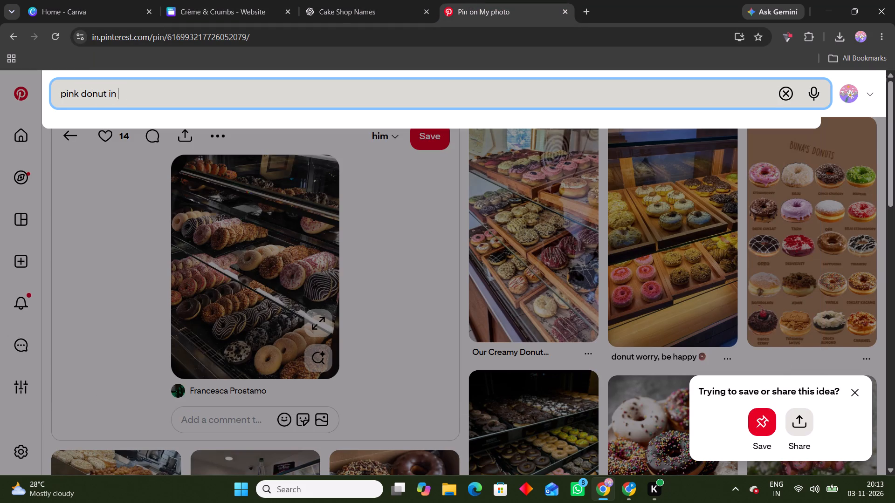
{"action": "type", "text": "middle to brown"}
{"action": "key", "text": "Return"}
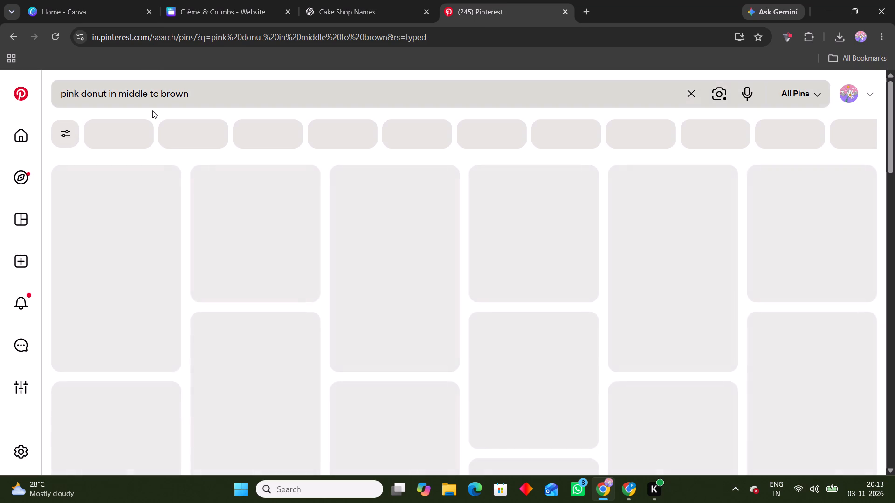
Browse the results, open the pin of assorted chocolate frosted and pink glazed donuts with berries, and copy its image.
{"action": "scroll", "coordinate": [435, 278], "scroll_direction": "down", "scroll_amount": 3}
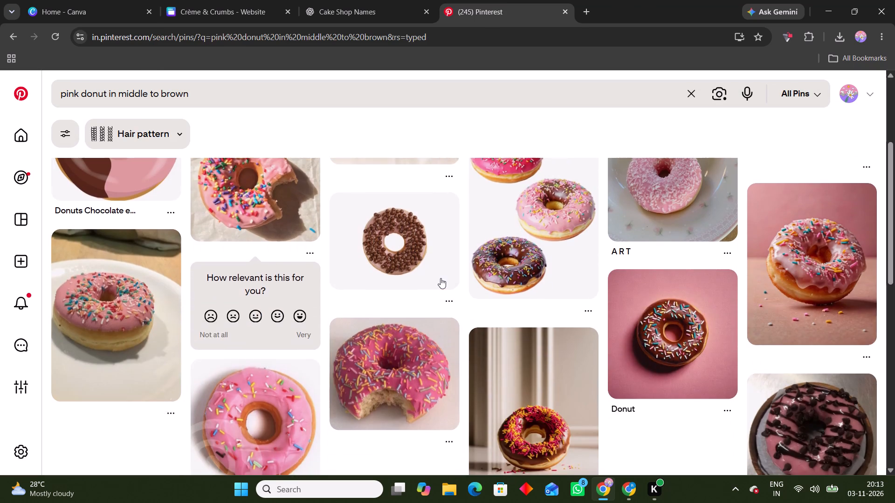
{"action": "scroll", "coordinate": [562, 268], "scroll_direction": "down", "scroll_amount": 5}
{"action": "scroll", "coordinate": [485, 272], "scroll_direction": "down", "scroll_amount": 5}
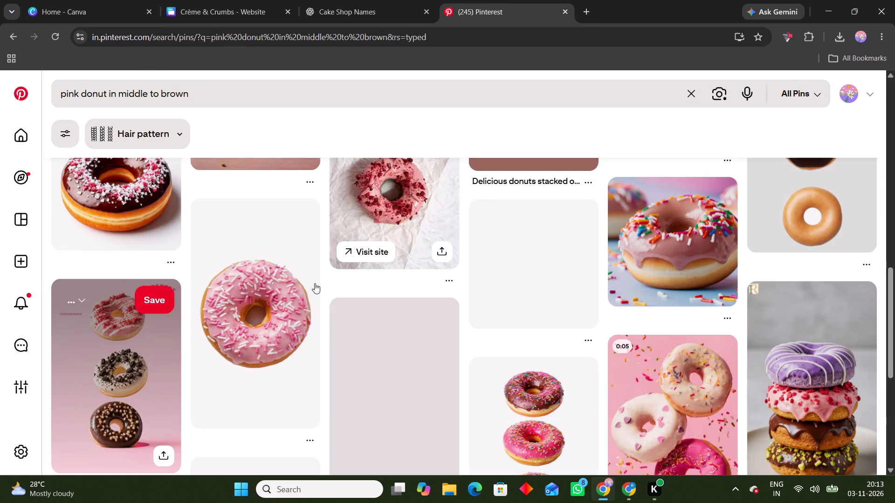
{"action": "scroll", "coordinate": [632, 324], "scroll_direction": "down", "scroll_amount": 4}
{"action": "scroll", "coordinate": [768, 316], "scroll_direction": "down", "scroll_amount": 3}
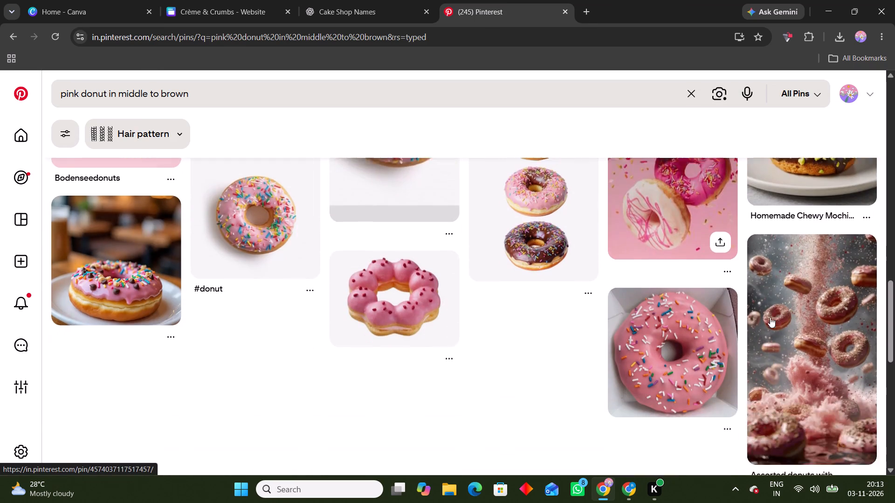
{"action": "scroll", "coordinate": [626, 294], "scroll_direction": "down", "scroll_amount": 4}
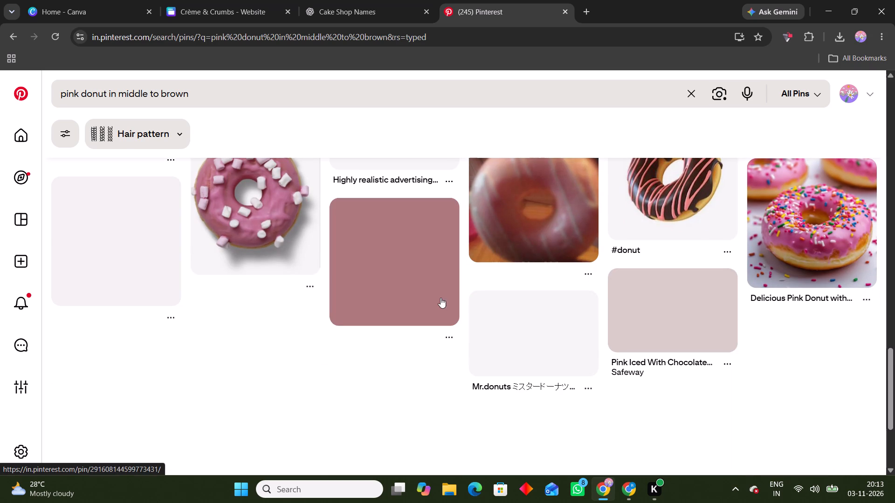
{"action": "scroll", "coordinate": [594, 378], "scroll_direction": "down", "scroll_amount": 3}
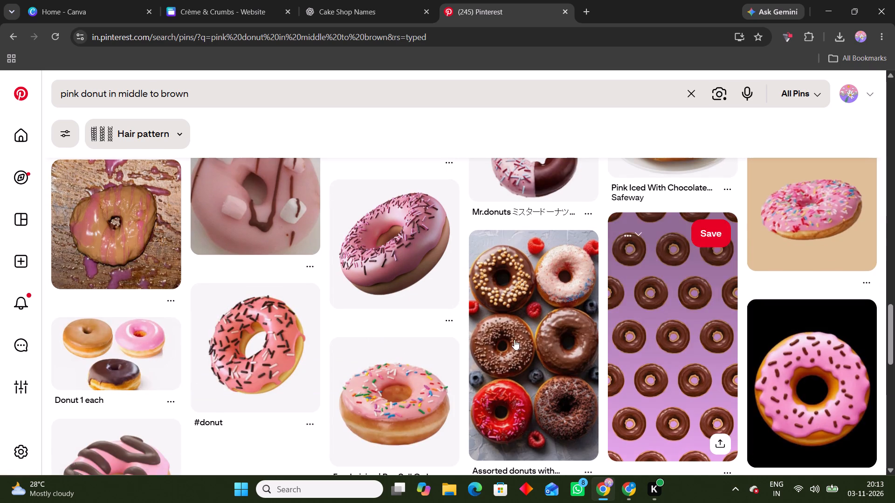
{"action": "left_click", "coordinate": [605, 344]}
{"action": "left_click", "coordinate": [590, 349]}
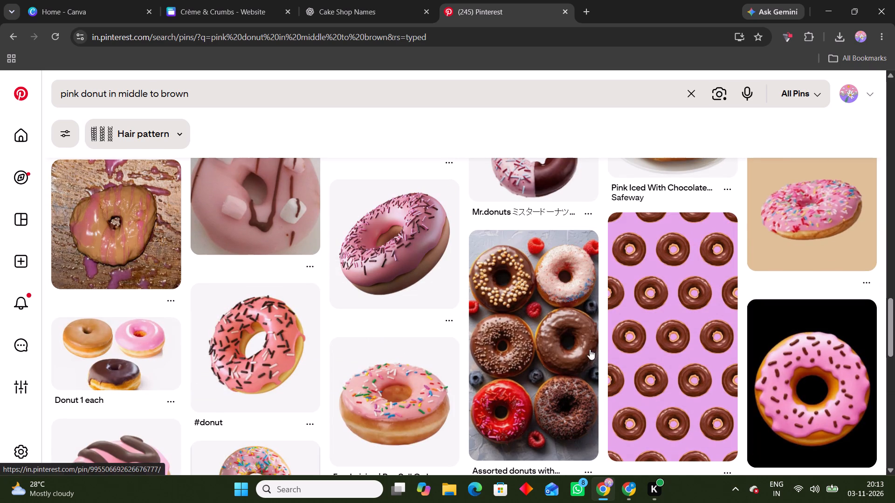
{"action": "right_click", "coordinate": [204, 284]}
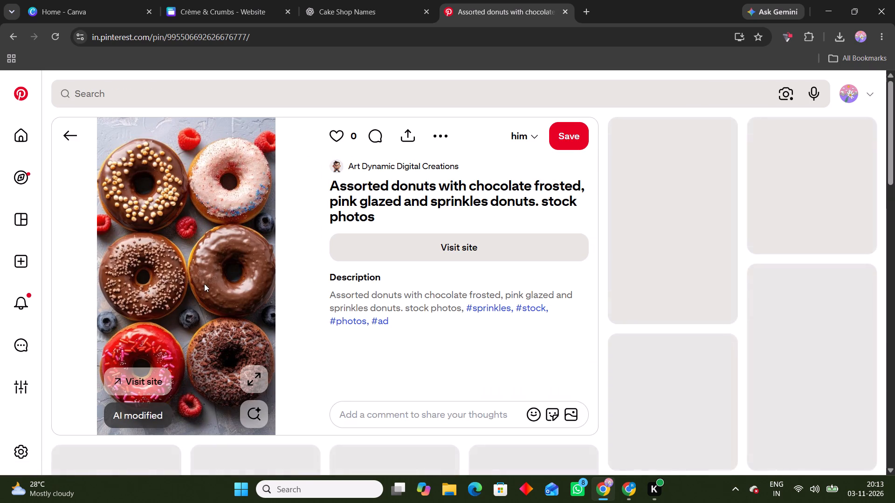
{"action": "left_click", "coordinate": [273, 332]}
Return to Canva and replace the sprinkled donut photo beside Lakeside Branch with the copied assorted donuts image.
{"action": "left_click", "coordinate": [243, 0]}
{"action": "left_click", "coordinate": [340, 0]}
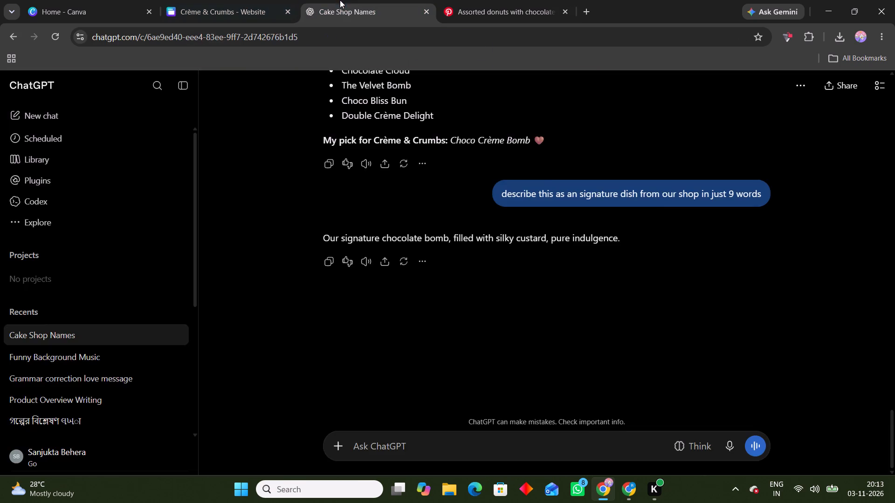
{"action": "left_click", "coordinate": [217, 0]}
{"action": "left_click", "coordinate": [537, 307]}
{"action": "key", "text": "ctrl+v"}
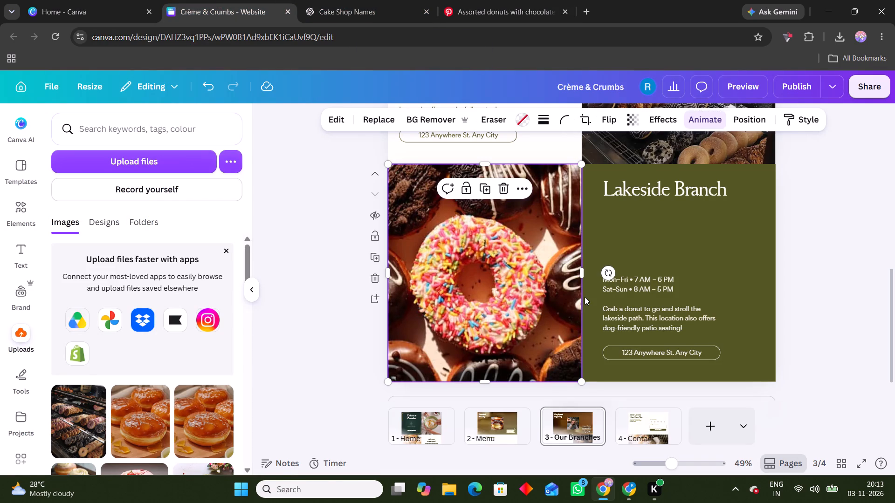
{"action": "left_click_drag", "start_coordinate": [570, 277], "coordinate": [503, 273]}
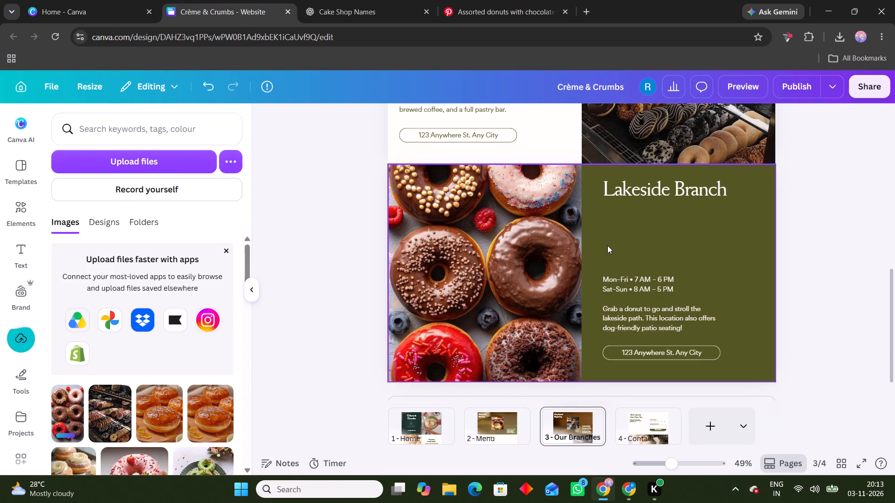
Change the Lakeside Branch heading to "Barasat Branch".
{"action": "double_click", "coordinate": [634, 195]}
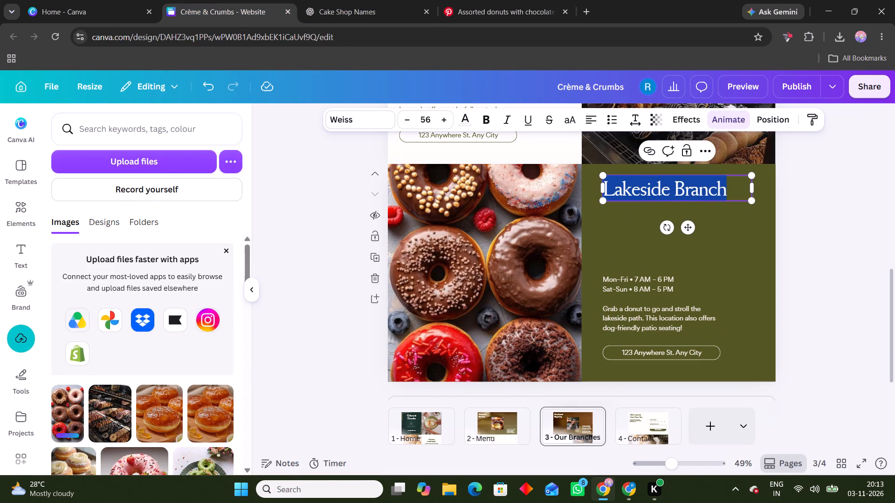
{"action": "key", "text": "ctrl+BackSpace"}
{"action": "type", "text": "Barasat branch"}
{"action": "key", "text": "space"}
{"action": "key", "text": "Left"}
{"action": "key", "text": "Left"}
{"action": "key", "text": "Left"}
{"action": "key", "text": "Left"}
{"action": "key", "text": "Left"}
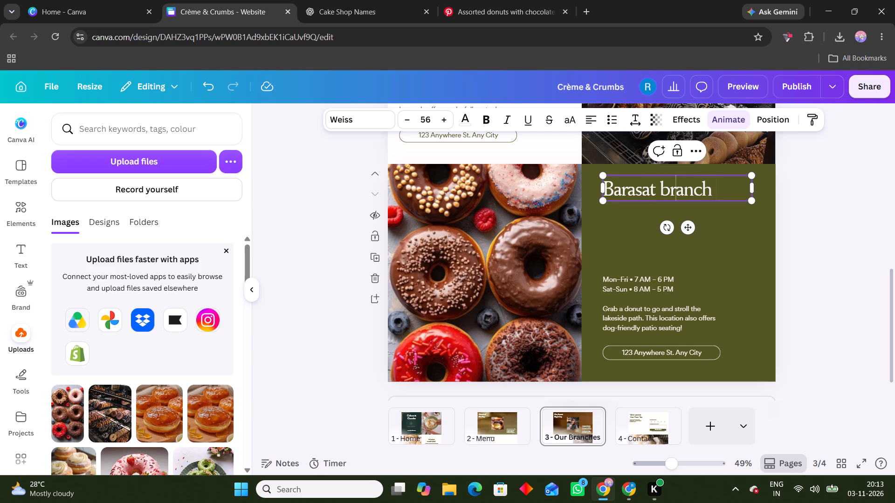
{"action": "key", "text": "Left"}
{"action": "key", "text": "BackSpace"}
{"action": "key", "text": "shift+b"}
{"action": "scroll", "coordinate": [634, 195], "scroll_direction": "up", "scroll_amount": 4}
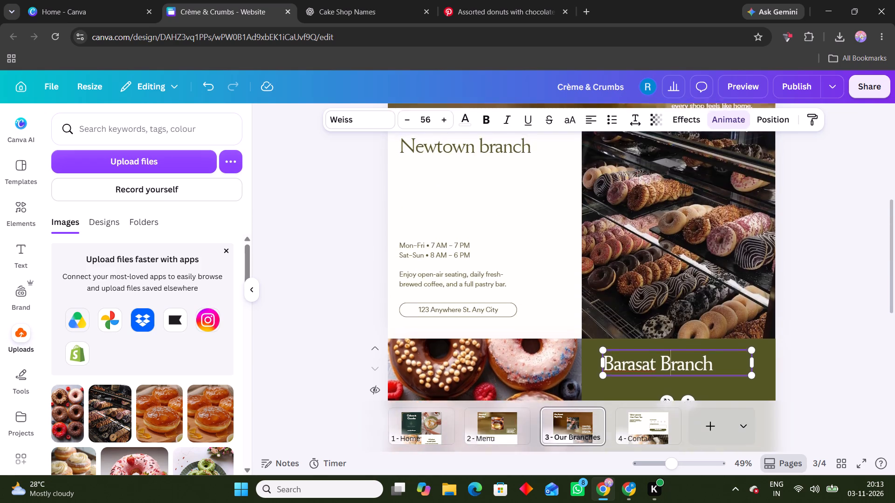
Capitalise the branch heading above the Mon–Fri 7 AM – 7 PM hours so it reads "Newtown Branch".
{"action": "scroll", "coordinate": [634, 195], "scroll_direction": "up", "scroll_amount": 1}
{"action": "left_click", "coordinate": [489, 265]}
{"action": "left_click", "coordinate": [489, 264]}
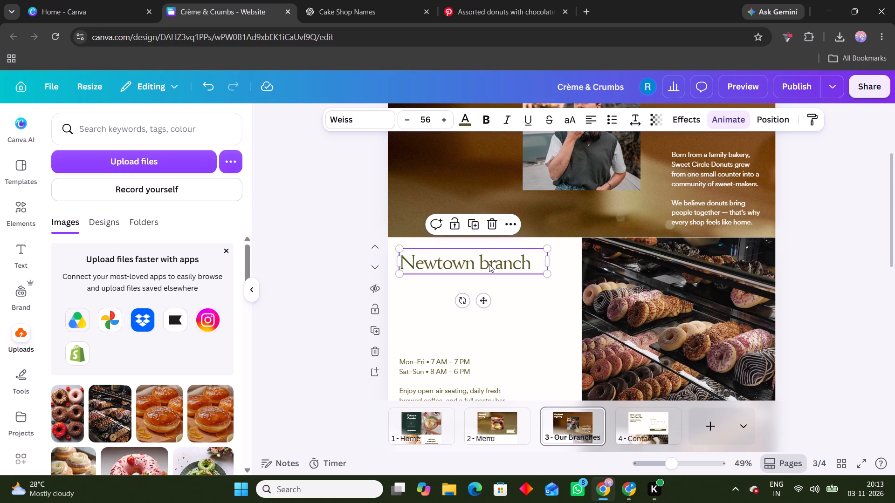
{"action": "key", "text": "BackSpace"}
{"action": "key", "text": "shift+b"}
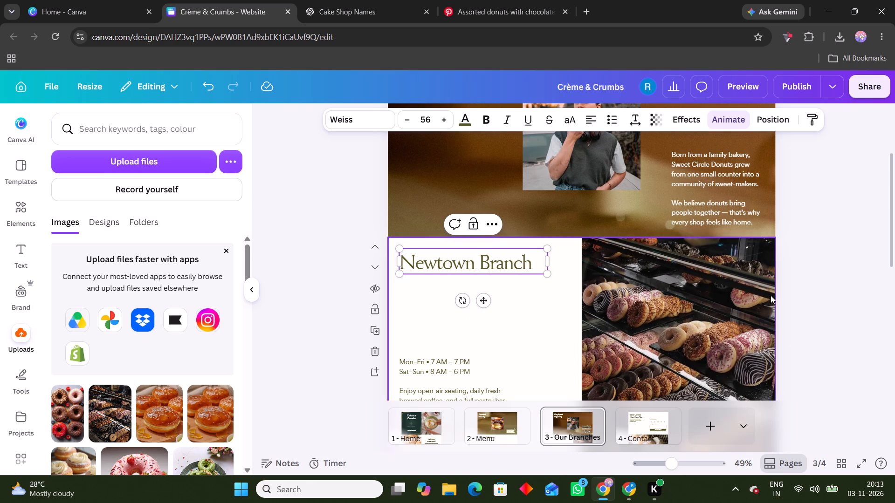
{"action": "left_click", "coordinate": [796, 260]}
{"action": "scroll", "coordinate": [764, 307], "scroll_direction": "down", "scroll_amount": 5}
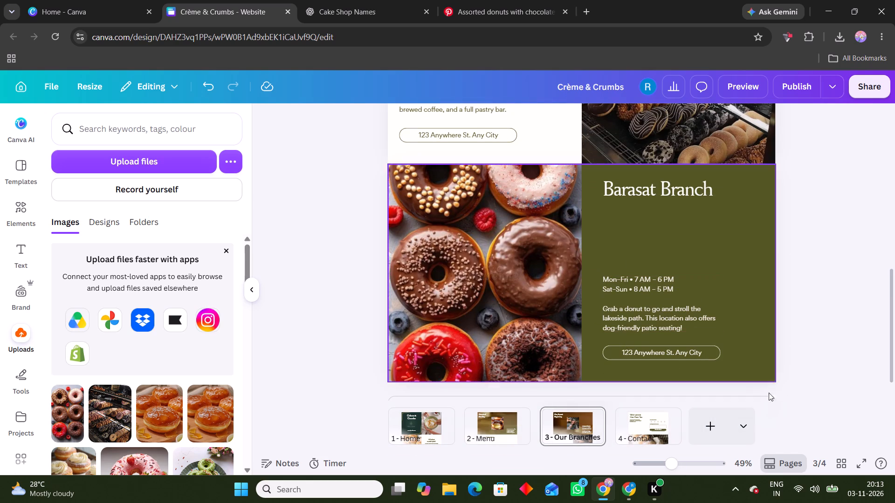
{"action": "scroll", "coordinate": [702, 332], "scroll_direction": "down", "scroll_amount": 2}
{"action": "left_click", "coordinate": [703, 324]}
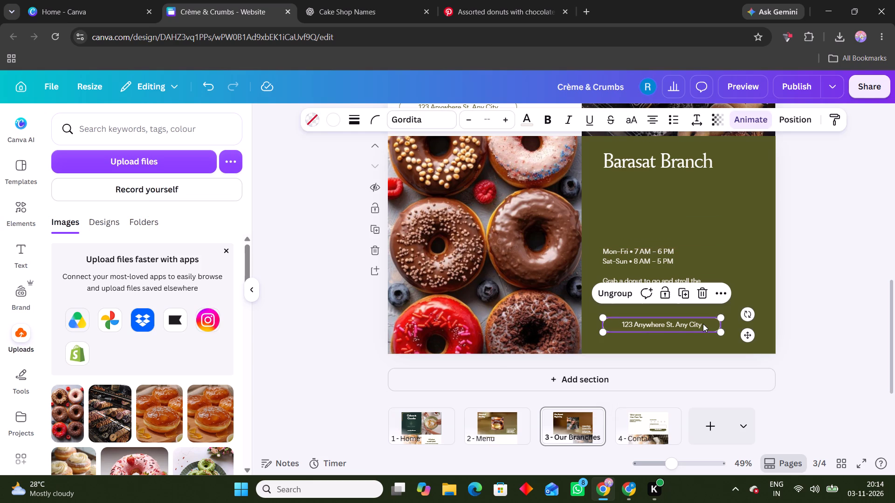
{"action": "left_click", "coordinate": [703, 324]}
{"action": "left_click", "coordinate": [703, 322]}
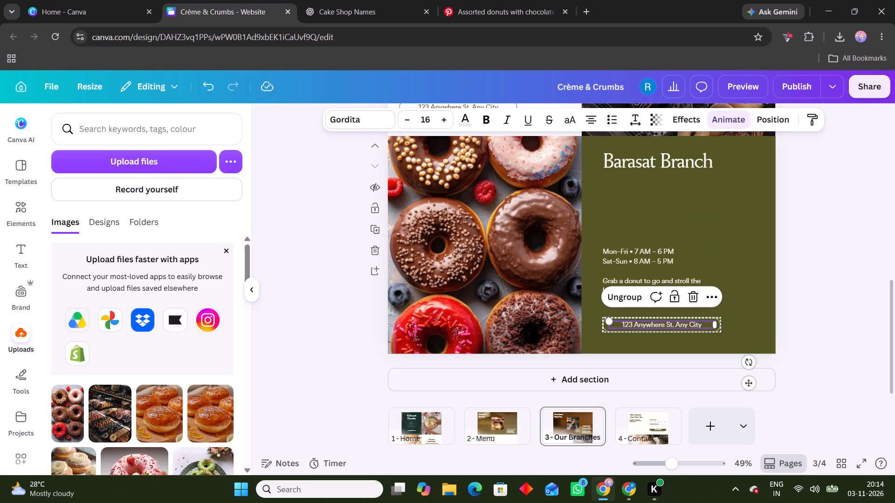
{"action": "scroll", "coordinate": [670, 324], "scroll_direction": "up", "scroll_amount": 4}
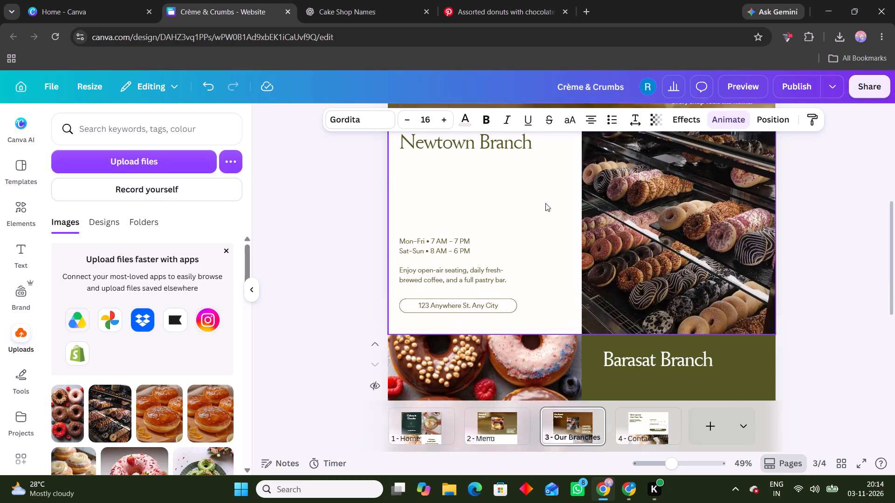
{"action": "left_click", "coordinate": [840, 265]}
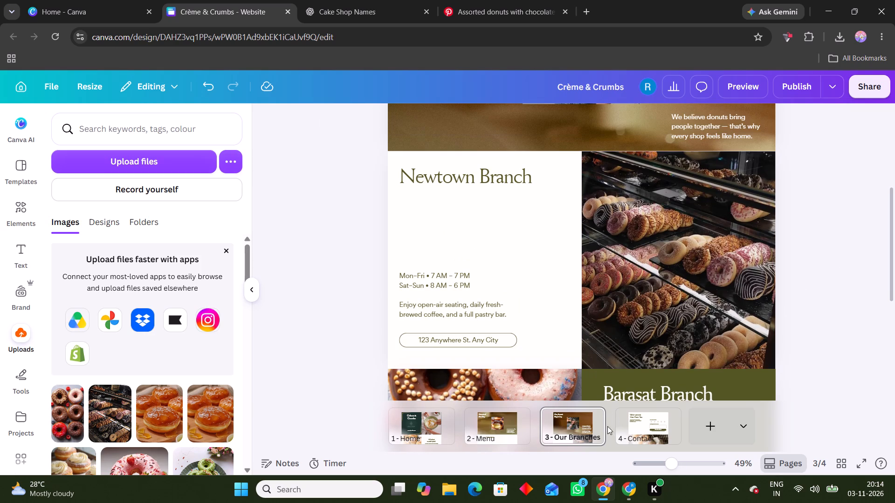
Open the Contact page and look over its feedback form and footer section.
{"action": "left_click", "coordinate": [661, 430]}
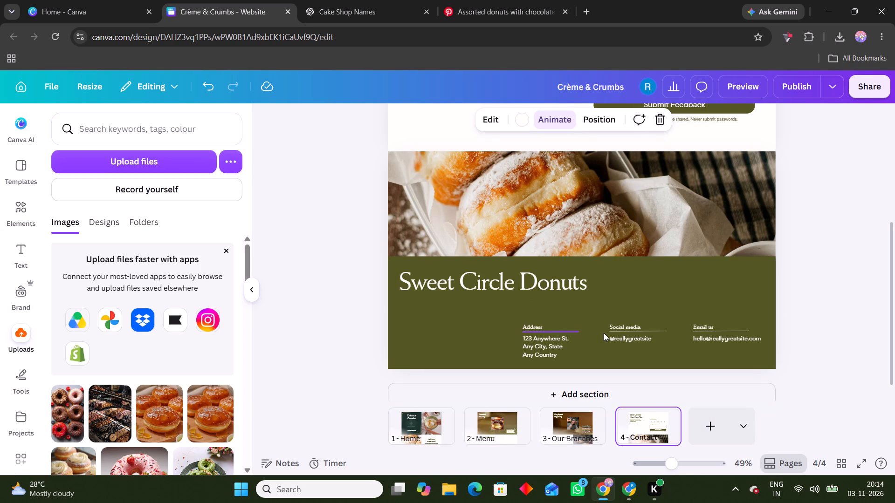
{"action": "scroll", "coordinate": [604, 333], "scroll_direction": "up", "scroll_amount": 5}
{"action": "left_click", "coordinate": [738, 266]}
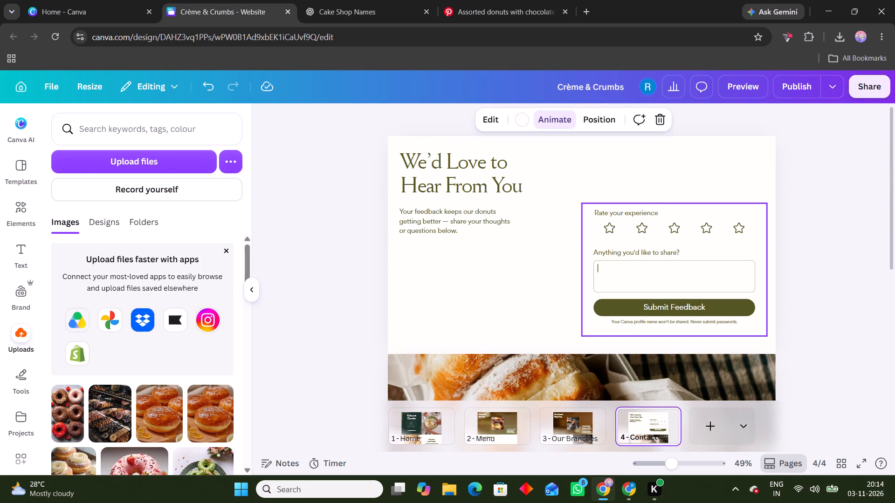
{"action": "left_click", "coordinate": [868, 231]}
Publish the website and open the live site.
{"action": "left_click", "coordinate": [797, 86]}
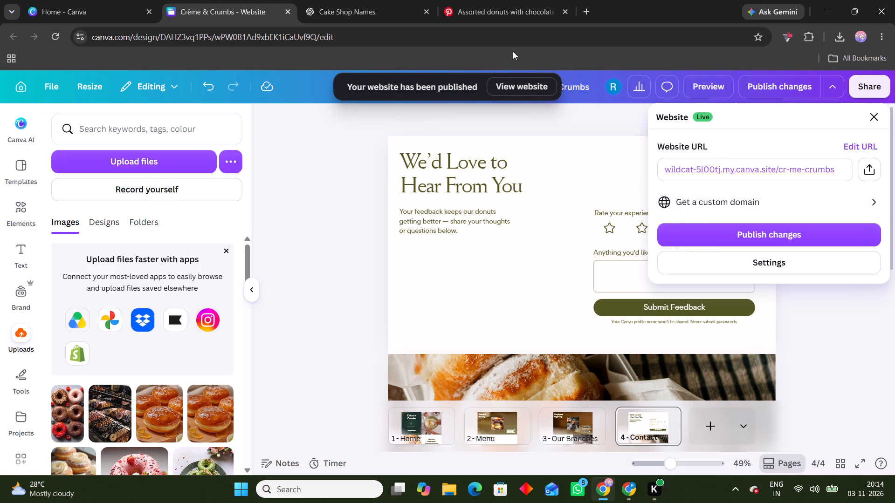
{"action": "left_click", "coordinate": [512, 78]}
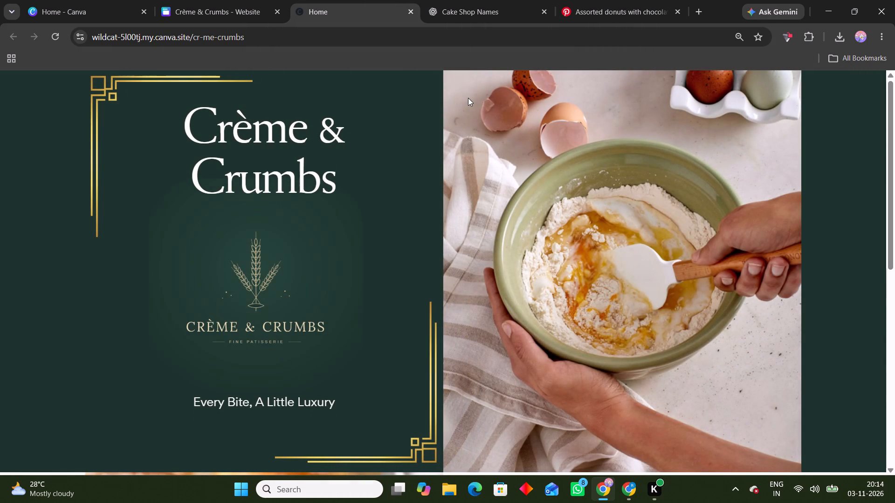
Review the published Home page from the logo header to the "Hit that sweet spot!" section, test its address button, and return to the editor.
{"action": "scroll", "coordinate": [570, 234], "scroll_direction": "down", "scroll_amount": 3}
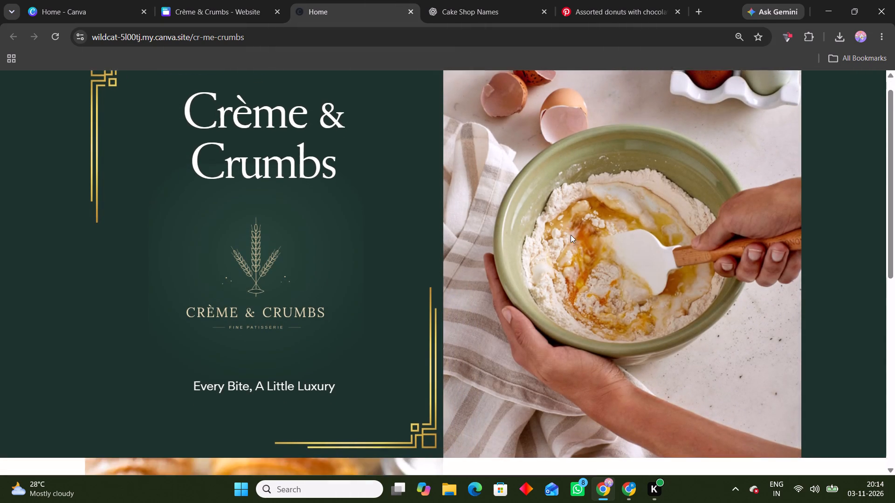
{"action": "scroll", "coordinate": [571, 235], "scroll_direction": "down", "scroll_amount": 8}
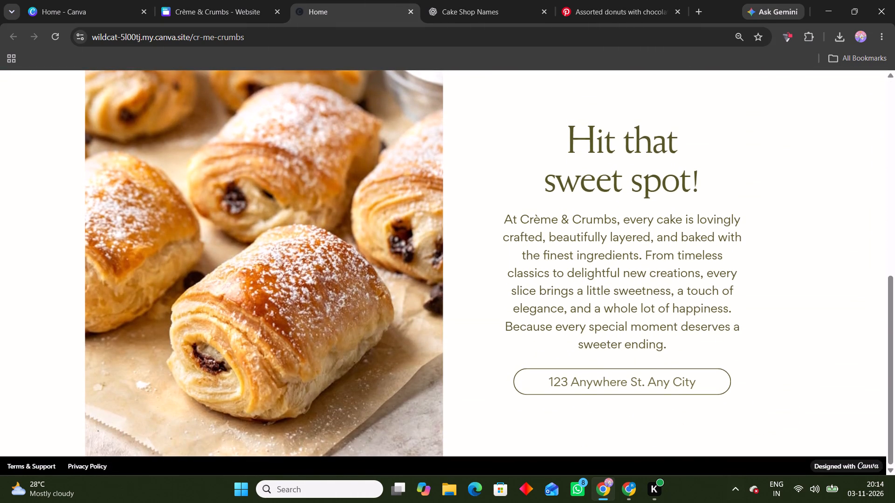
{"action": "left_click", "coordinate": [674, 381]}
{"action": "left_click", "coordinate": [845, 423]}
{"action": "left_click", "coordinate": [801, 439]}
{"action": "left_click", "coordinate": [181, 385]}
{"action": "scroll", "coordinate": [201, 363], "scroll_direction": "up", "scroll_amount": 7}
{"action": "left_click", "coordinate": [821, 233]}
{"action": "key", "text": "Insert"}
{"action": "key", "text": "Right"}
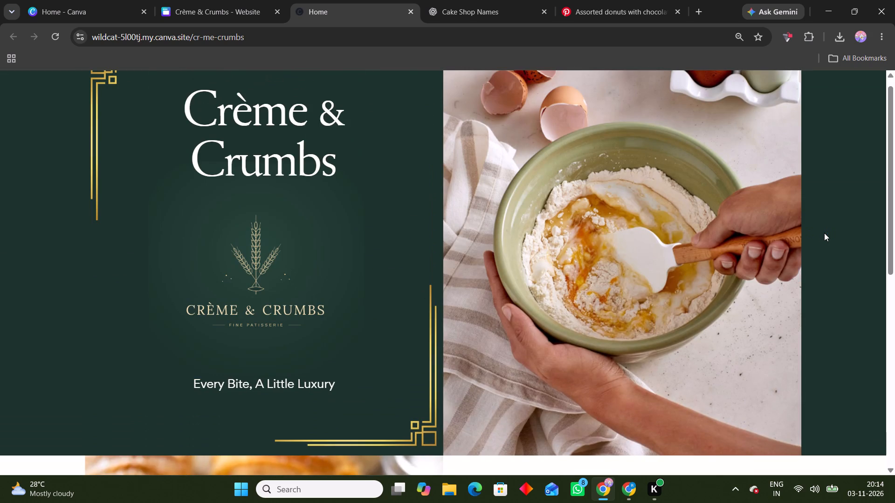
{"action": "scroll", "coordinate": [824, 233], "scroll_direction": "down", "scroll_amount": 8}
{"action": "left_click", "coordinate": [641, 387]}
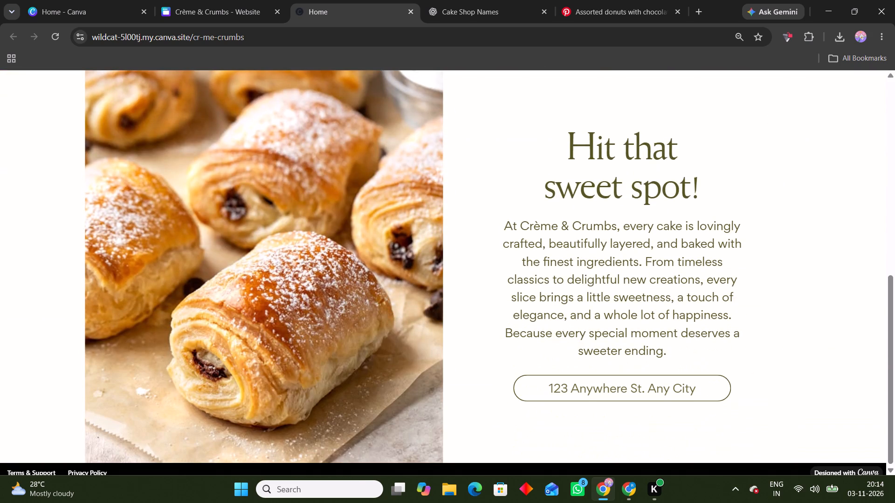
{"action": "left_click", "coordinate": [576, 375]}
{"action": "left_click_drag", "start_coordinate": [581, 381], "coordinate": [645, 392]}
{"action": "left_click", "coordinate": [707, 316]}
{"action": "scroll", "coordinate": [846, 256], "scroll_direction": "up", "scroll_amount": 5}
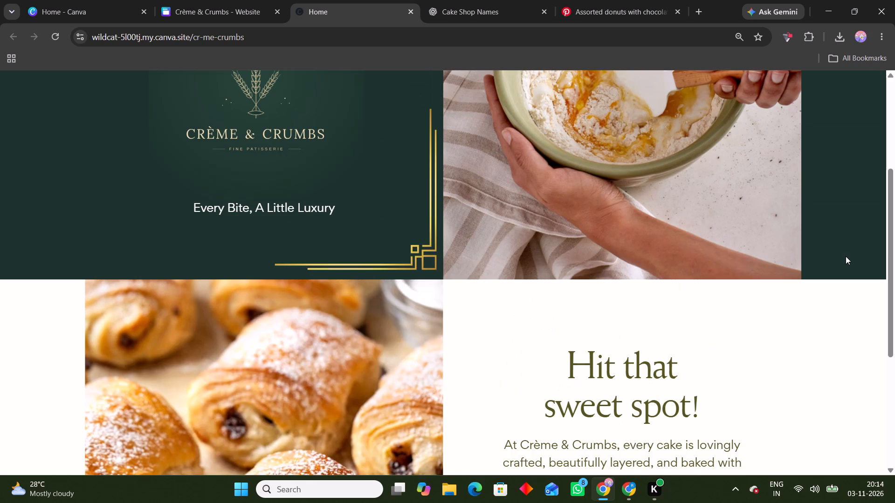
{"action": "scroll", "coordinate": [846, 256], "scroll_direction": "up", "scroll_amount": 2}
{"action": "scroll", "coordinate": [846, 256], "scroll_direction": "down", "scroll_amount": 1}
{"action": "scroll", "coordinate": [844, 231], "scroll_direction": "up", "scroll_amount": 4}
{"action": "scroll", "coordinate": [569, 279], "scroll_direction": "down", "scroll_amount": 5}
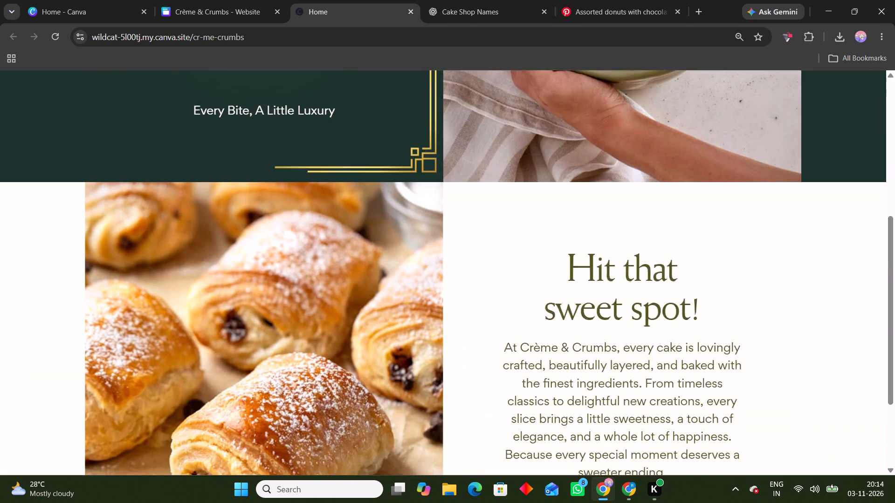
{"action": "scroll", "coordinate": [621, 269], "scroll_direction": "down", "scroll_amount": 5}
{"action": "left_click", "coordinate": [333, 273]}
{"action": "left_click", "coordinate": [237, 0]}
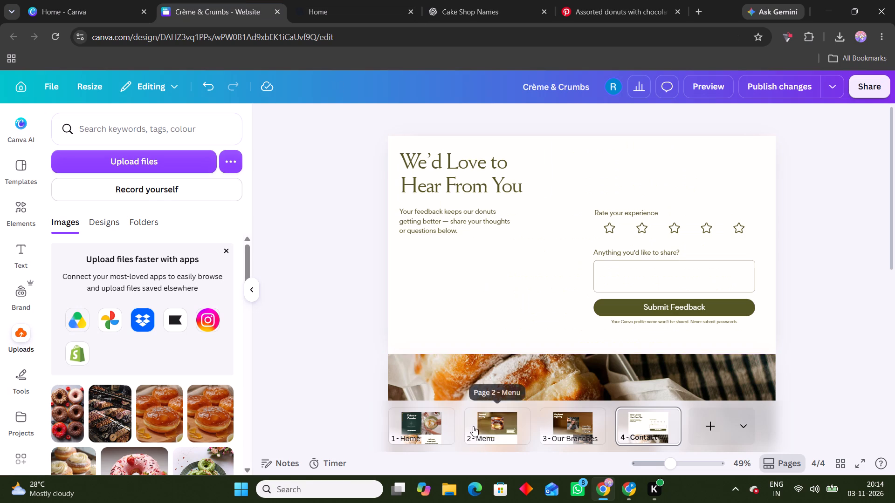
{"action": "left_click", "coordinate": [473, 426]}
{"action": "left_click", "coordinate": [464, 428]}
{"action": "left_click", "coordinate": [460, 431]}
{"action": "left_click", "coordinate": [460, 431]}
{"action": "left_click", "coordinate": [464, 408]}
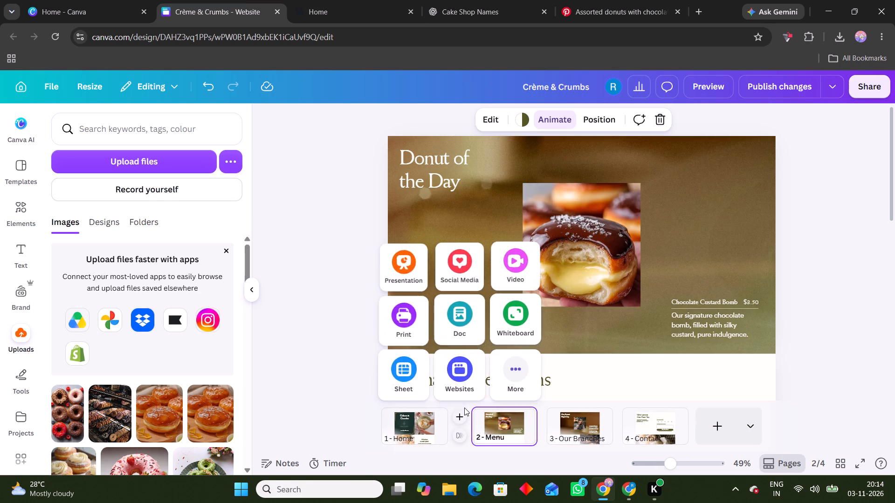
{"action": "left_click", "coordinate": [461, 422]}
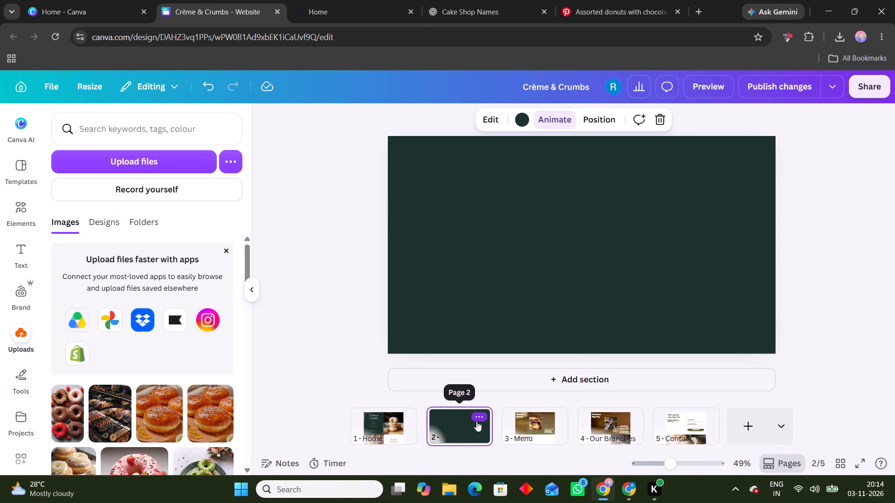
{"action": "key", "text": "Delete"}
On the Home page, remove the Drift animation from both gold corner frames around the title block.
{"action": "left_click", "coordinate": [440, 437]}
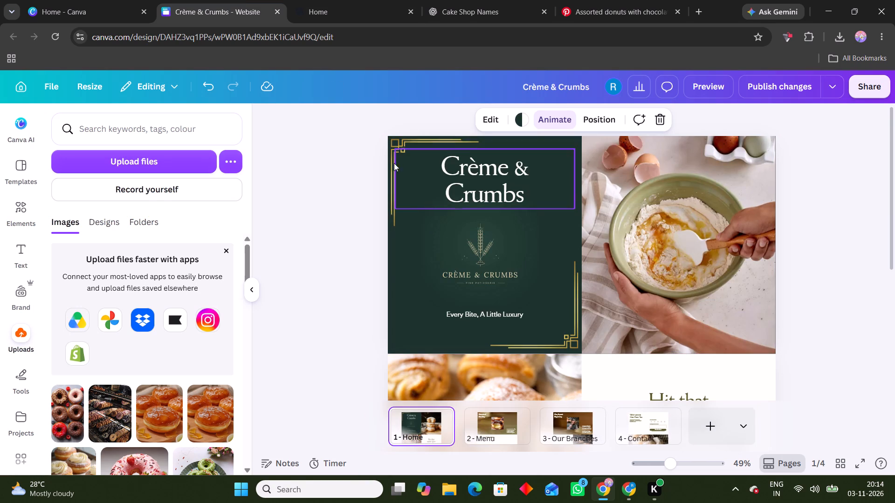
{"action": "left_click", "coordinate": [390, 160]}
{"action": "left_click", "coordinate": [396, 160]}
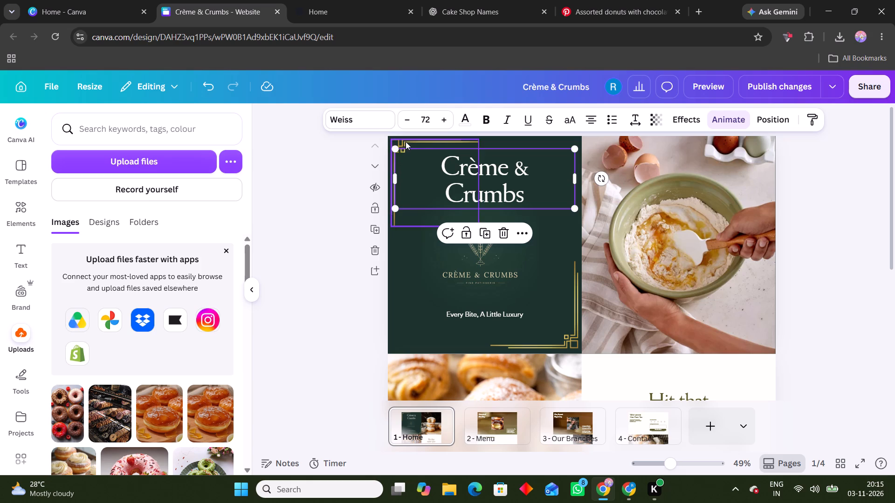
{"action": "left_click", "coordinate": [406, 141]}
{"action": "left_click", "coordinate": [603, 123]}
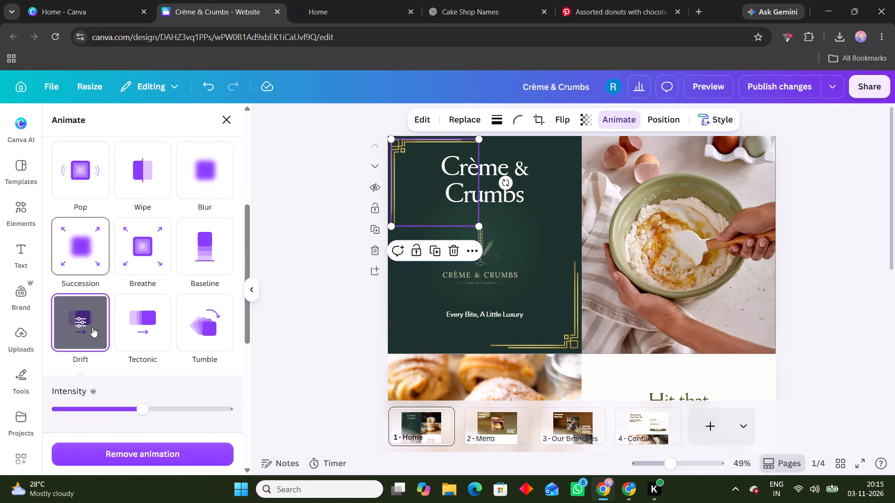
{"action": "left_click", "coordinate": [135, 445]}
{"action": "left_click", "coordinate": [564, 337]}
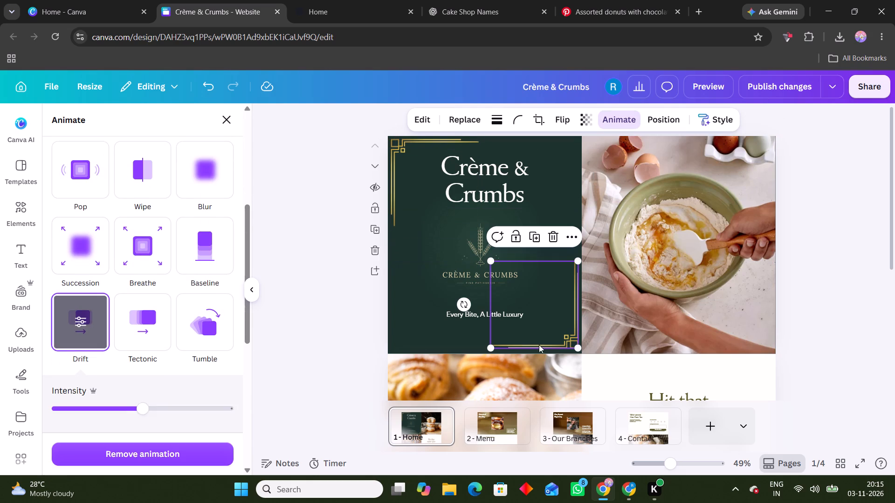
{"action": "left_click", "coordinate": [116, 444]}
Apply the Fade animation to the wheat logo and the Merge animation to the "Crème & Crumbs" title.
{"action": "left_click", "coordinate": [476, 247]}
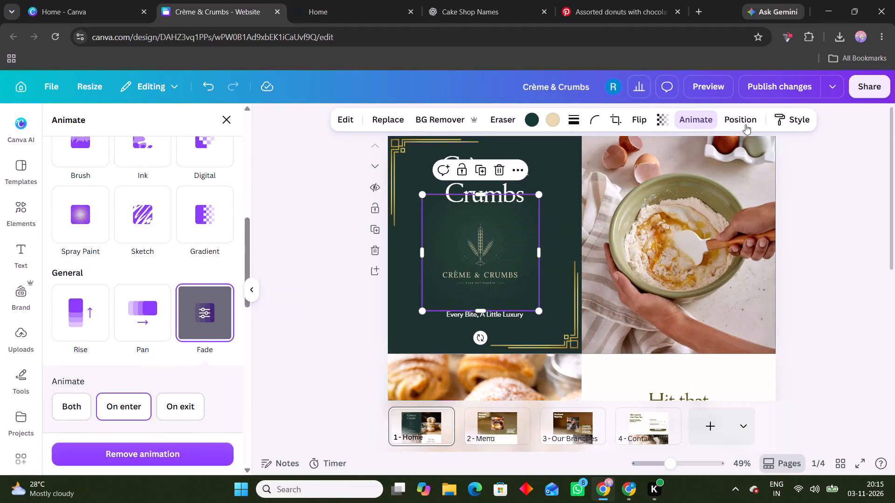
{"action": "left_click", "coordinate": [199, 314]}
{"action": "left_click", "coordinate": [484, 187]}
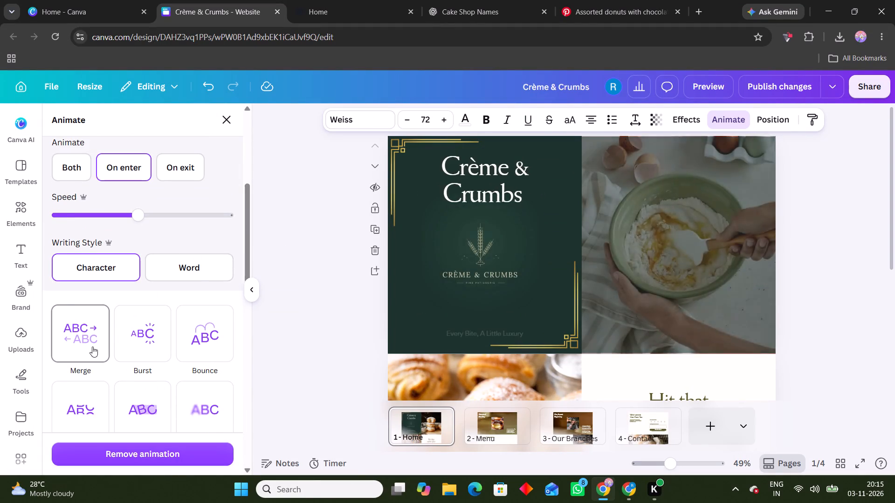
{"action": "left_click", "coordinate": [92, 347]}
Try the Pan animation on the "Every Bite, A Little Luxury" tagline, and replace it with Clarify.
{"action": "left_click", "coordinate": [466, 310]}
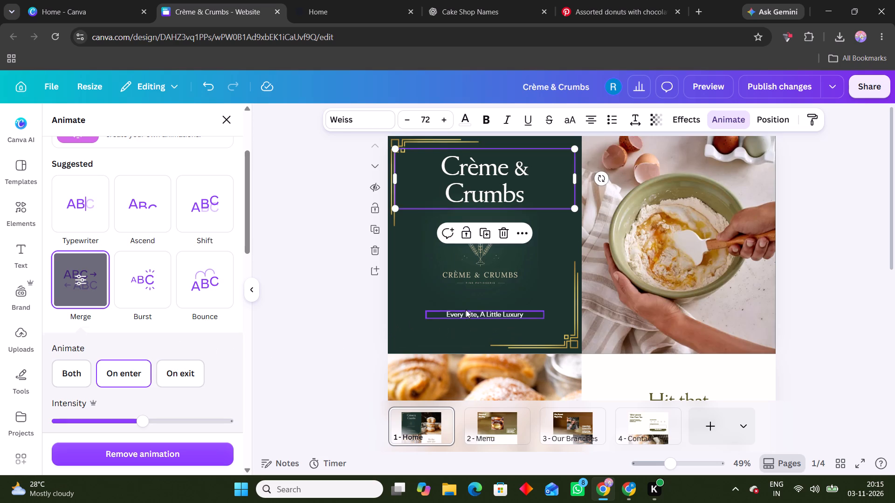
{"action": "left_click", "coordinate": [131, 247]}
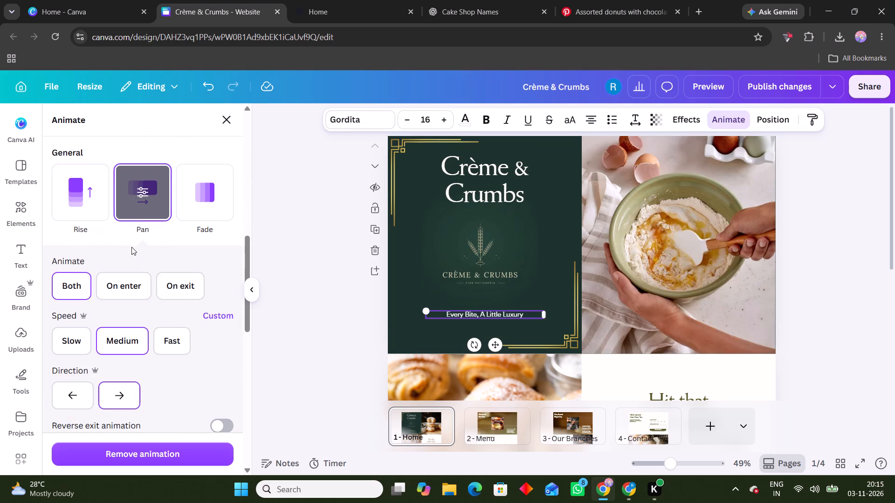
{"action": "scroll", "coordinate": [141, 231], "scroll_direction": "up", "scroll_amount": 2}
{"action": "left_click", "coordinate": [141, 231]}
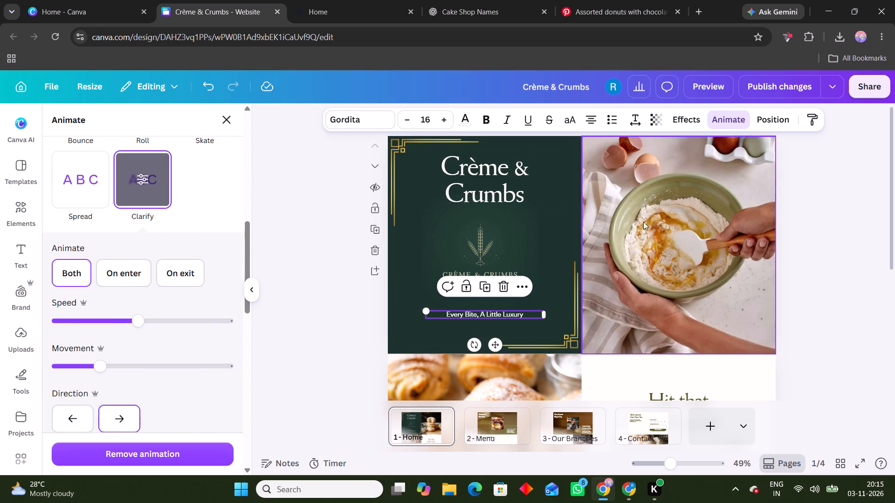
Set the Fade animation of the description under "Hit that sweet spot!" to the Word writing style.
{"action": "scroll", "coordinate": [337, 357], "scroll_direction": "down", "scroll_amount": 3}
{"action": "scroll", "coordinate": [647, 285], "scroll_direction": "down", "scroll_amount": 1}
{"action": "scroll", "coordinate": [560, 304], "scroll_direction": "down", "scroll_amount": 2}
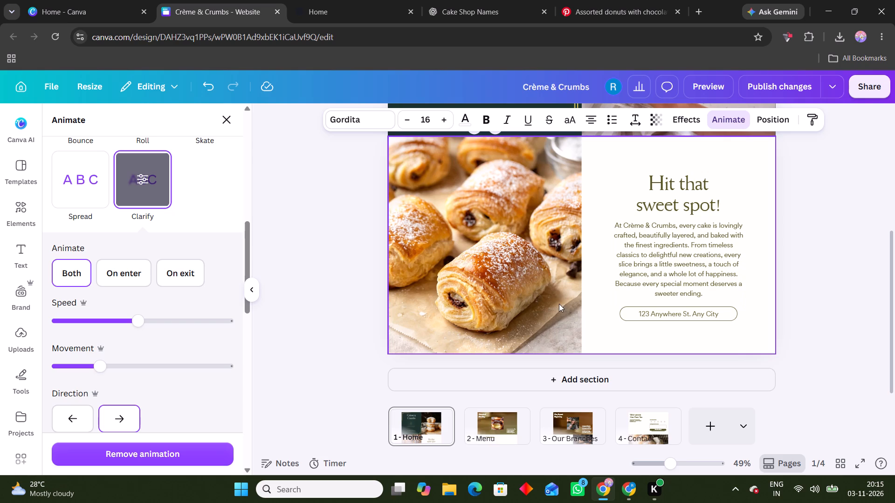
{"action": "left_click", "coordinate": [668, 300]}
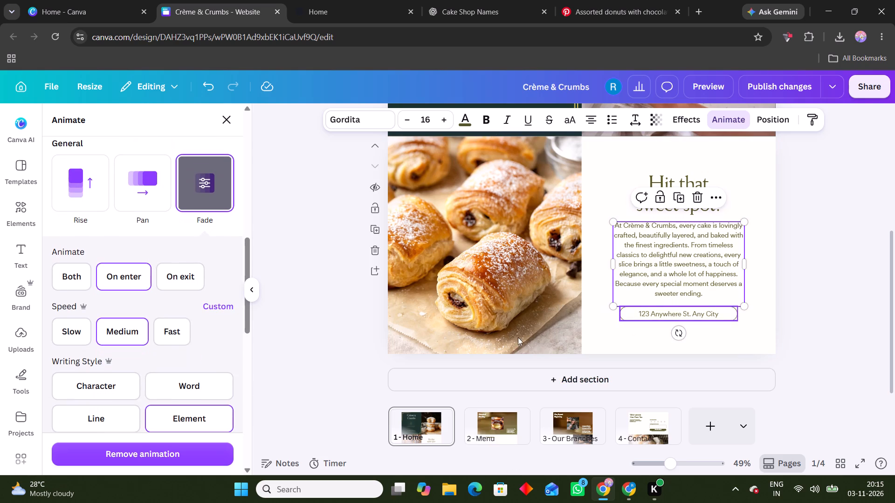
{"action": "left_click", "coordinate": [228, 399]}
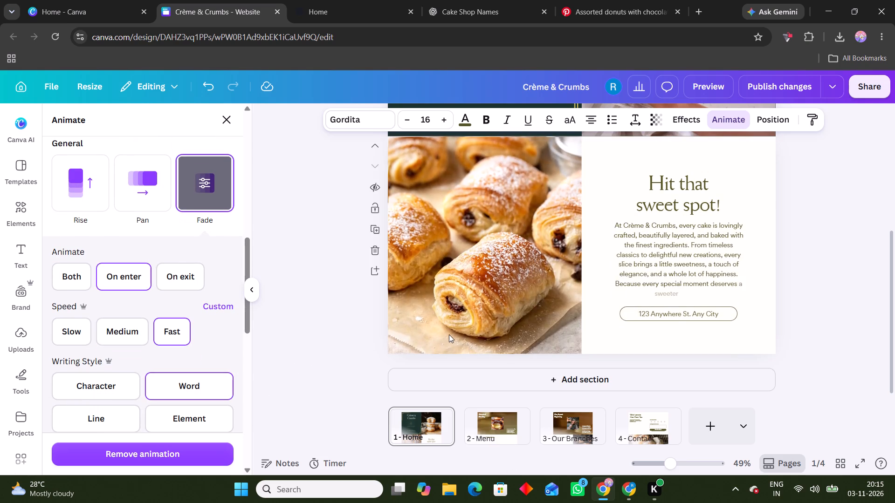
Review the available animation options for the pastry photo beside "Hit that sweet spot!" on the Home page.
{"action": "left_click", "coordinate": [536, 237]}
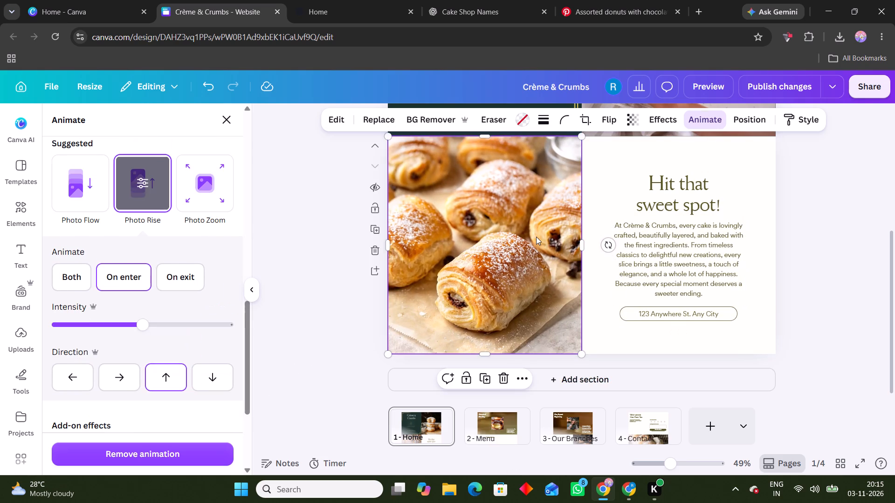
{"action": "scroll", "coordinate": [86, 376], "scroll_direction": "down", "scroll_amount": 6}
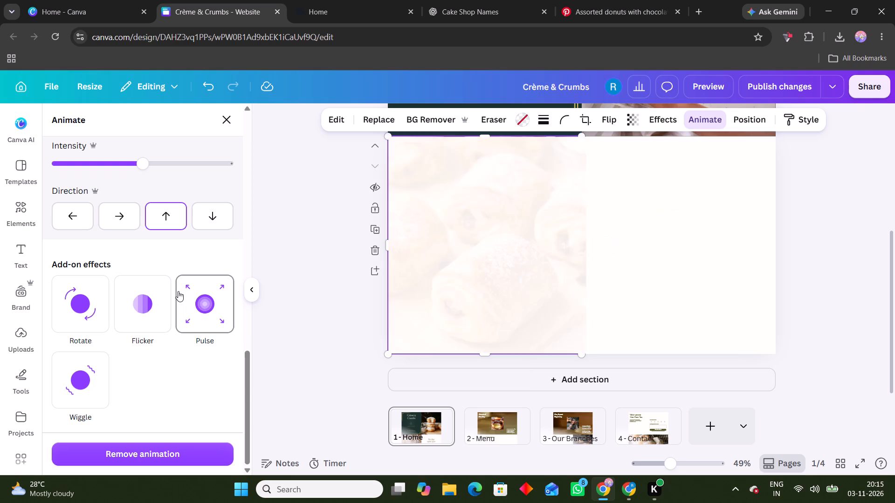
{"action": "scroll", "coordinate": [150, 297], "scroll_direction": "up", "scroll_amount": 3}
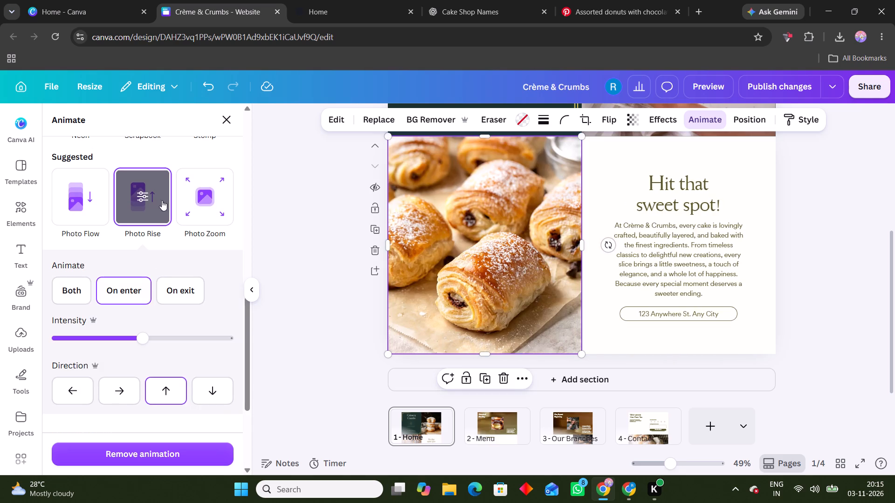
{"action": "scroll", "coordinate": [151, 335], "scroll_direction": "up", "scroll_amount": 2}
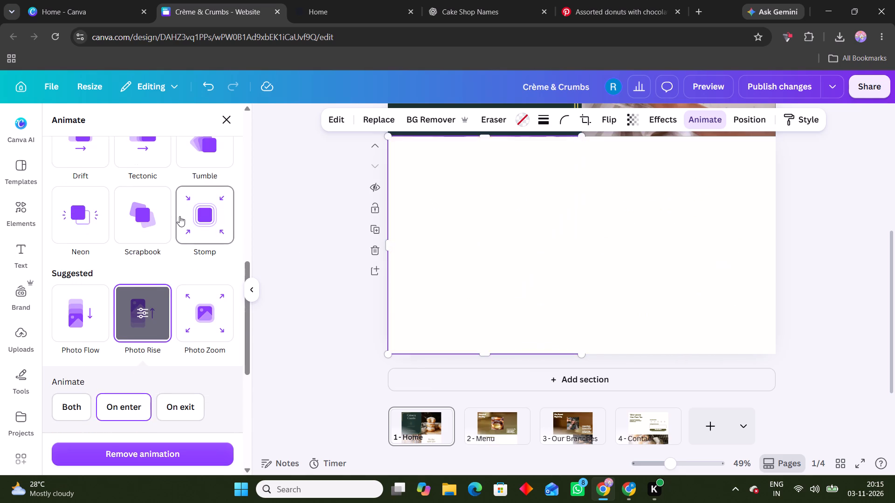
{"action": "scroll", "coordinate": [179, 216], "scroll_direction": "up", "scroll_amount": 2}
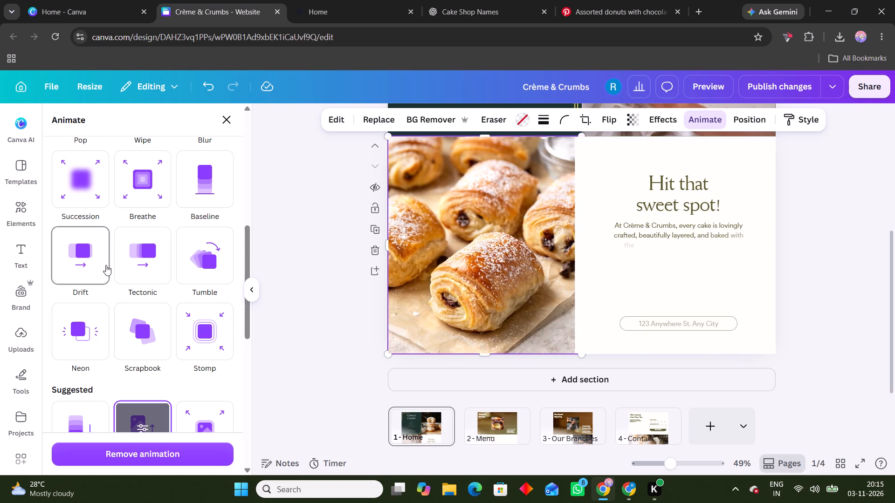
{"action": "scroll", "coordinate": [106, 265], "scroll_direction": "up", "scroll_amount": 2}
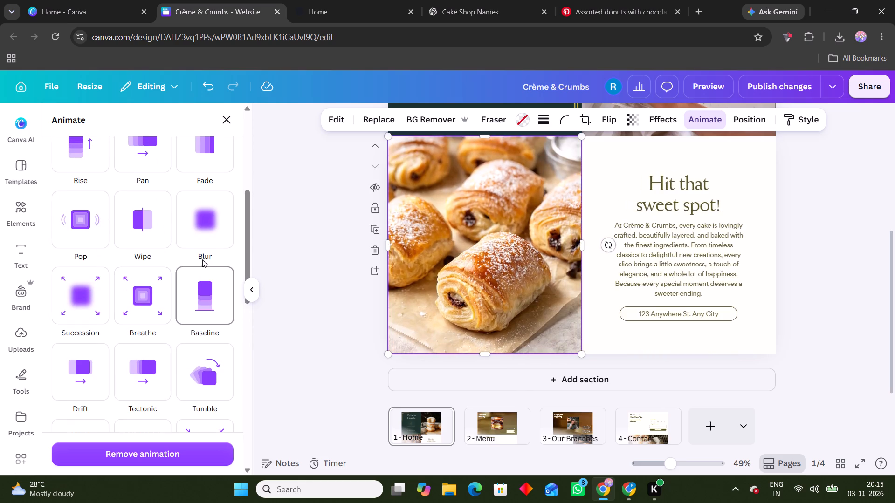
{"action": "scroll", "coordinate": [109, 240], "scroll_direction": "up", "scroll_amount": 6}
{"action": "scroll", "coordinate": [103, 280], "scroll_direction": "down", "scroll_amount": 6}
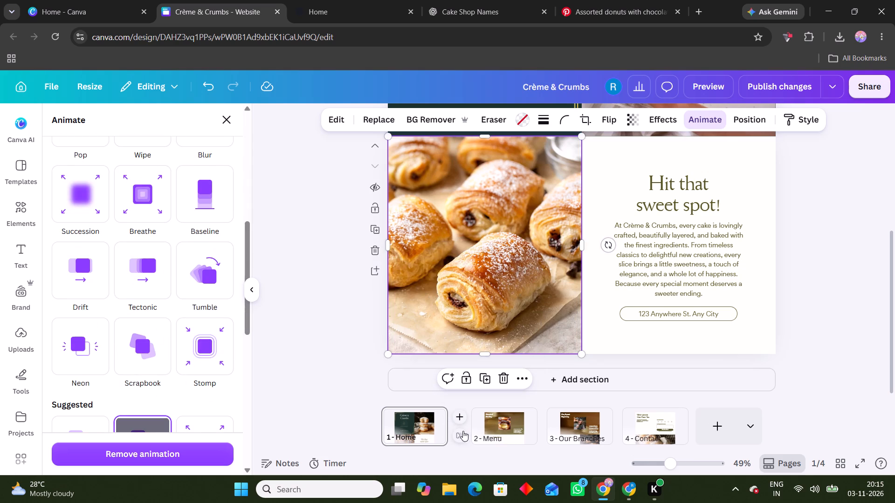
{"action": "left_click", "coordinate": [459, 434]}
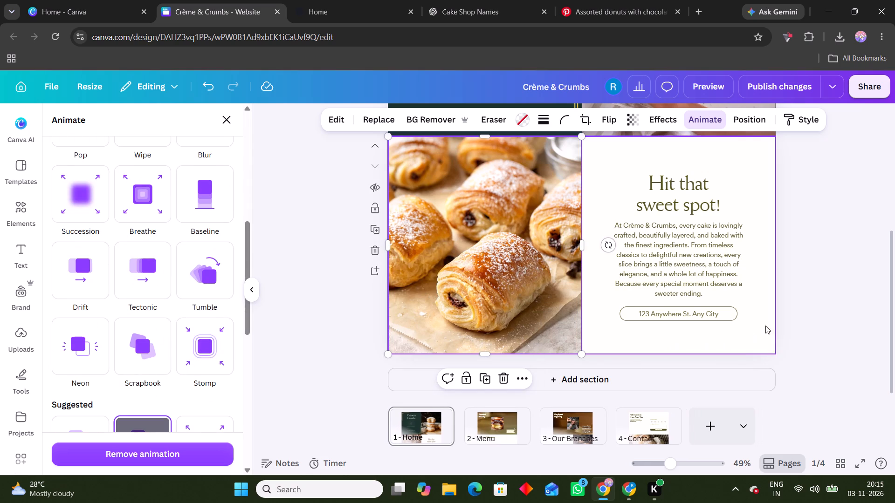
{"action": "left_click", "coordinate": [799, 357]}
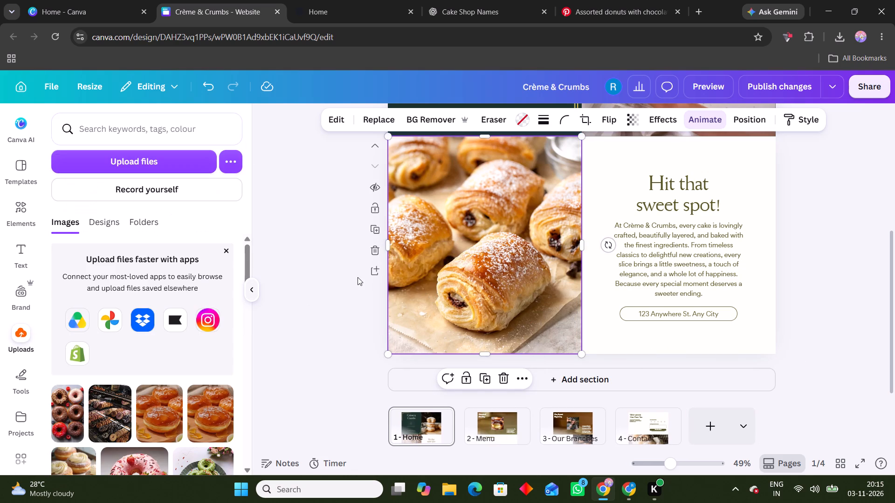
{"action": "left_click", "coordinate": [352, 267]}
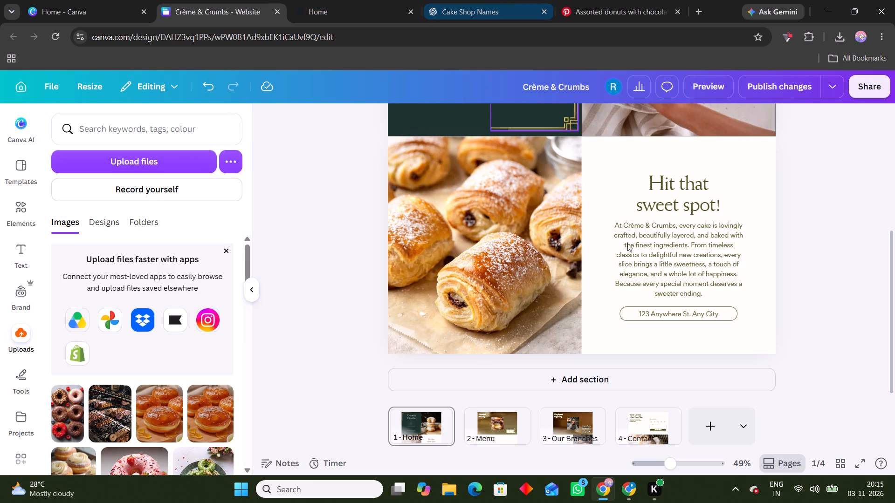
Search the graphics elements for "next" and add the peach circle with a white arrow to the Home page.
{"action": "left_click", "coordinate": [8, 214]}
{"action": "left_click", "coordinate": [109, 129]}
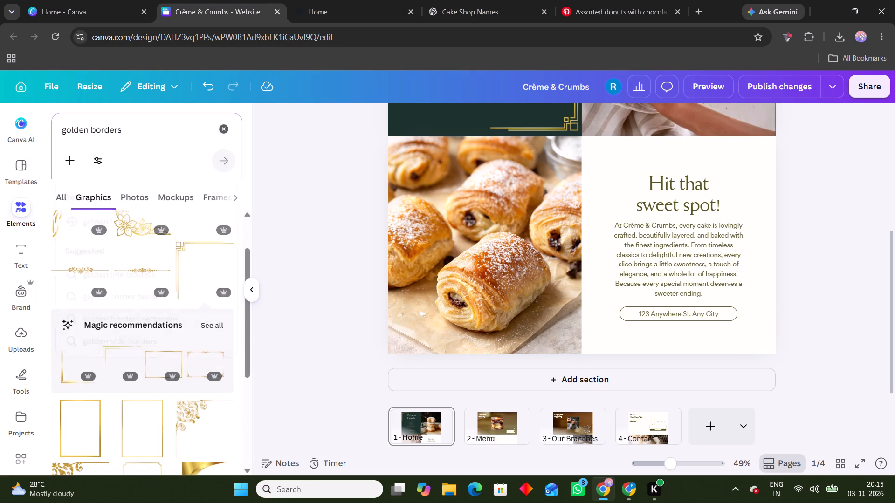
{"action": "triple_click", "coordinate": [118, 127]}
{"action": "key", "text": "m"}
{"action": "key", "text": "BackSpace"}
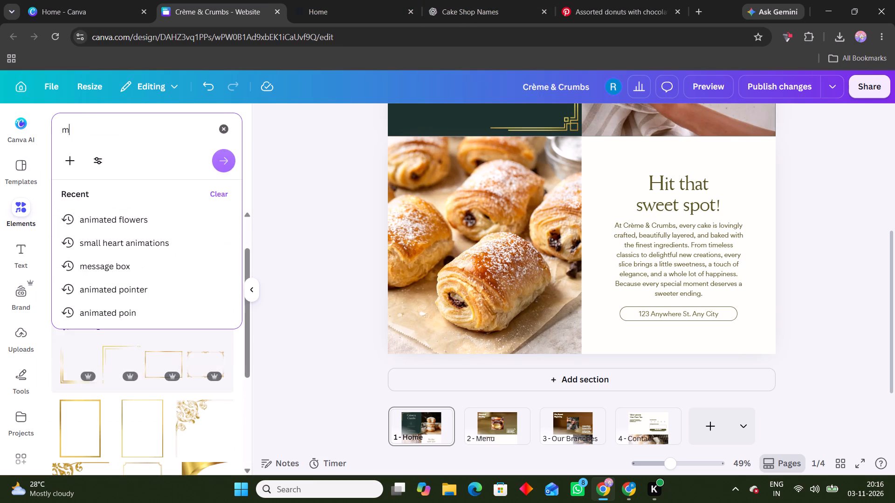
{"action": "type", "text": "next"}
{"action": "key", "text": "space"}
{"action": "key", "text": "Return"}
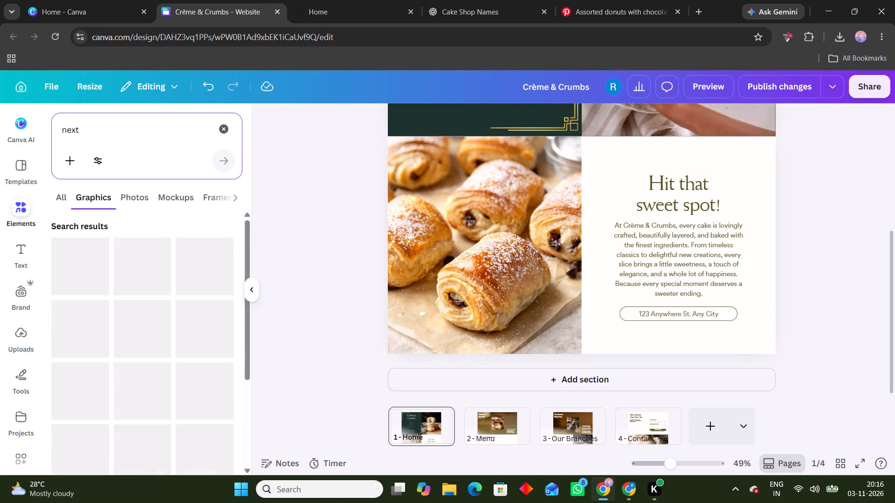
{"action": "scroll", "coordinate": [207, 390], "scroll_direction": "down", "scroll_amount": 3}
{"action": "scroll", "coordinate": [183, 340], "scroll_direction": "up", "scroll_amount": 2}
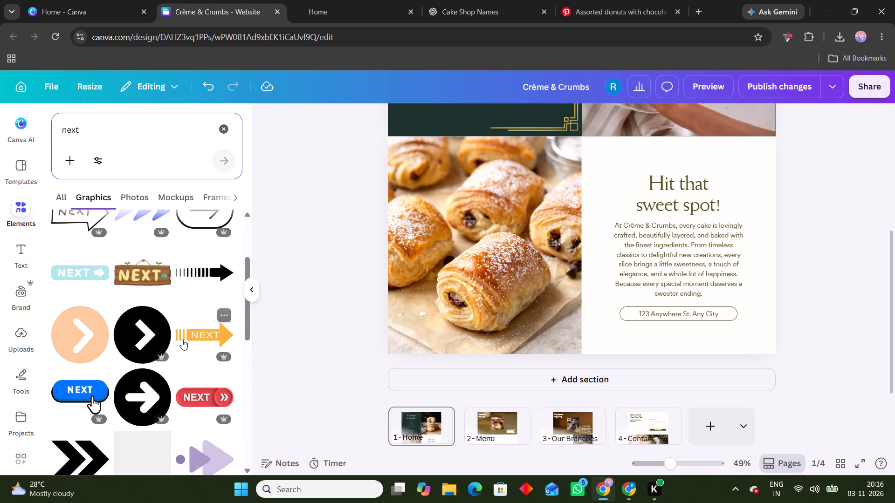
{"action": "left_click", "coordinate": [96, 425]}
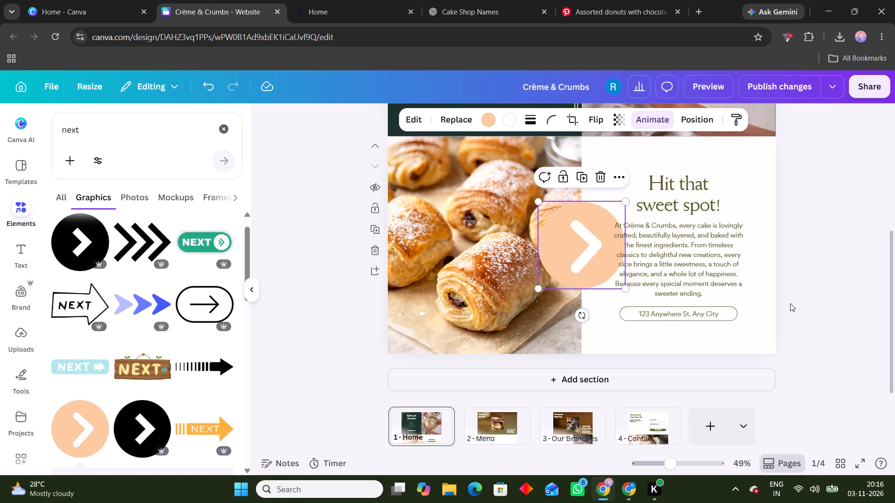
Shrink the peach arrow to a small icon and place it at the lower-right corner of the "Hit that sweet spot!" section.
{"action": "left_click_drag", "start_coordinate": [575, 259], "coordinate": [709, 333]}
{"action": "left_click_drag", "start_coordinate": [672, 364], "coordinate": [672, 364]}
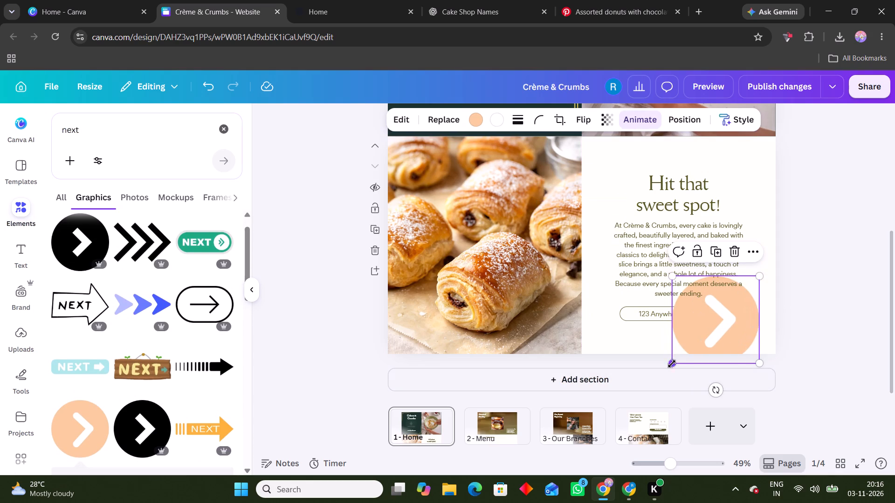
{"action": "left_click_drag", "start_coordinate": [672, 364], "coordinate": [742, 295]}
{"action": "left_click_drag", "start_coordinate": [749, 287], "coordinate": [750, 337]}
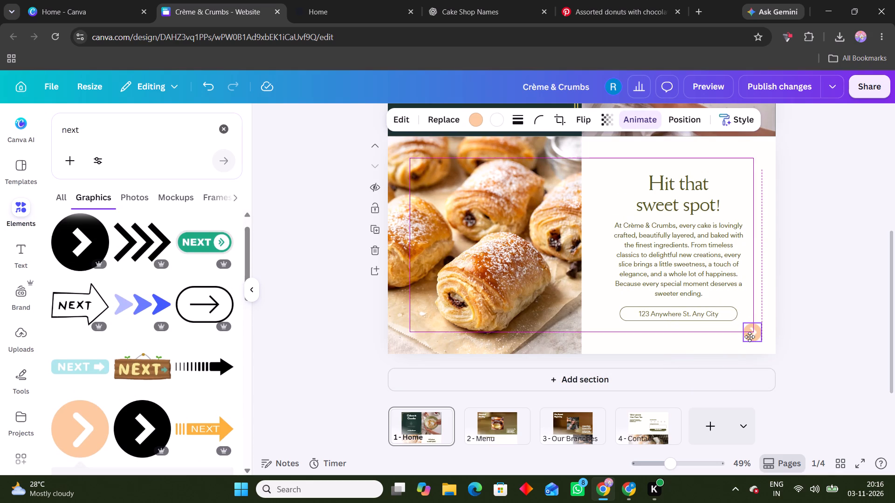
{"action": "left_click_drag", "start_coordinate": [750, 337], "coordinate": [744, 327]}
{"action": "left_click_drag", "start_coordinate": [744, 327], "coordinate": [747, 337]}
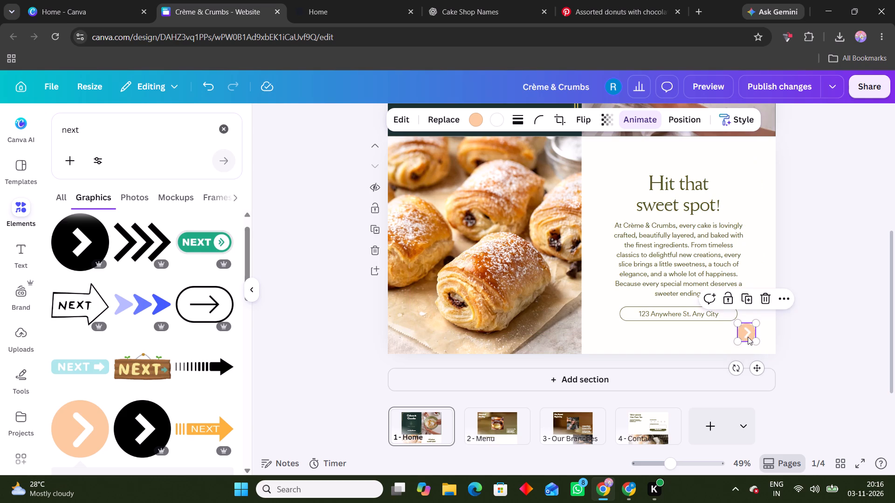
Link the Home page's peach arrow to the page "2 - Menu".
{"action": "key", "text": "ctrl+k"}
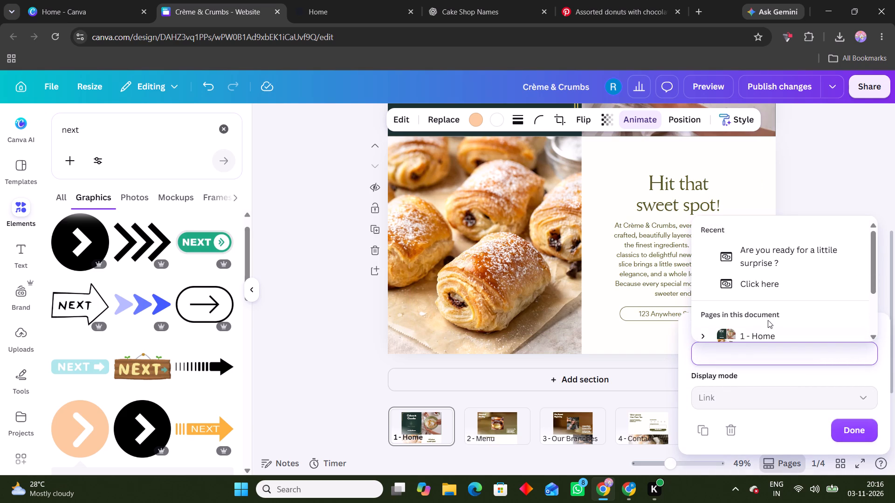
{"action": "scroll", "coordinate": [768, 320], "scroll_direction": "down", "scroll_amount": 2}
{"action": "left_click", "coordinate": [764, 278]}
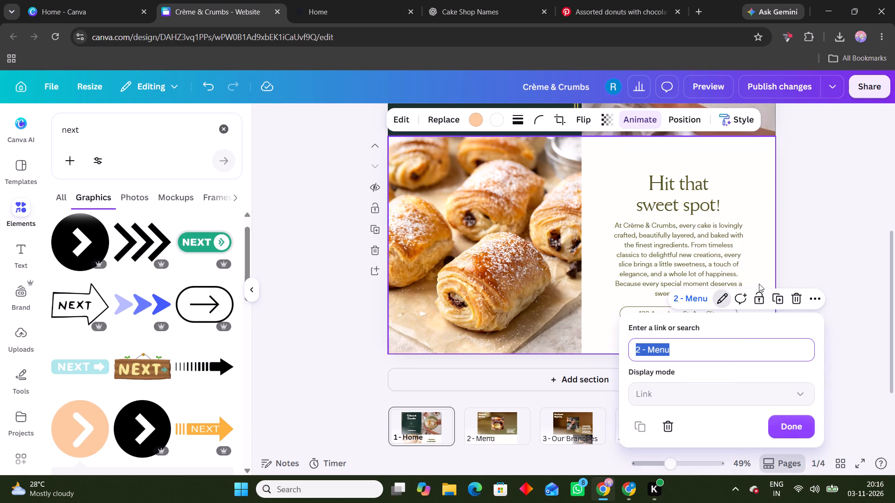
{"action": "left_click", "coordinate": [795, 430]}
Add the same peach arrow to the Menu page, at the lower-right corner of the "Fresh from our kitchen" section.
{"action": "left_click", "coordinate": [507, 433]}
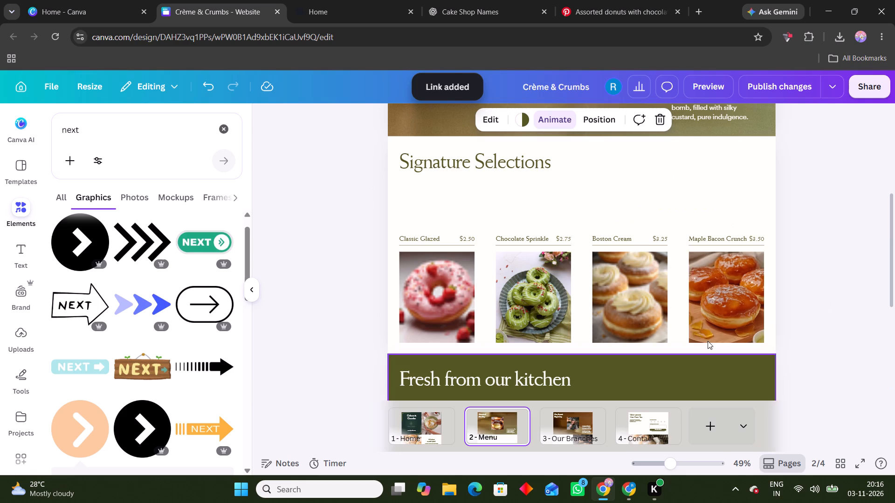
{"action": "scroll", "coordinate": [693, 321], "scroll_direction": "down", "scroll_amount": 4}
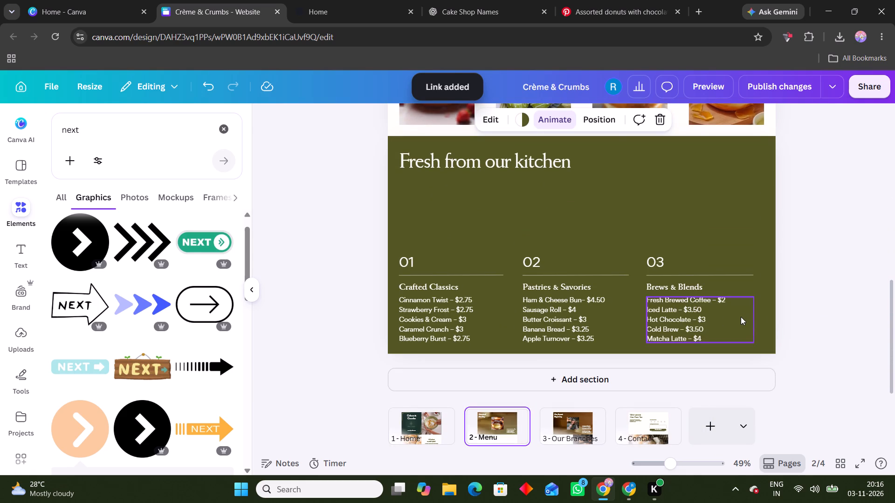
{"action": "key", "text": "ctrl+v"}
{"action": "left_click", "coordinate": [607, 156]}
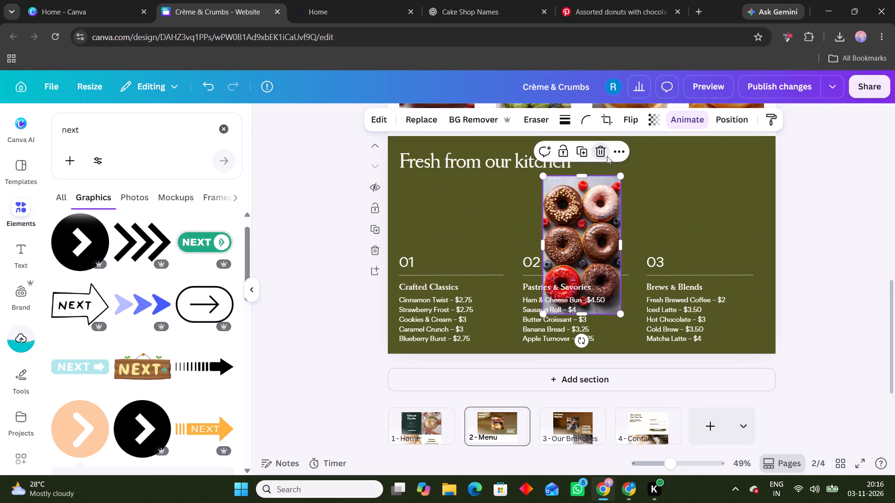
{"action": "scroll", "coordinate": [178, 348], "scroll_direction": "down", "scroll_amount": 2}
{"action": "left_click", "coordinate": [95, 311]}
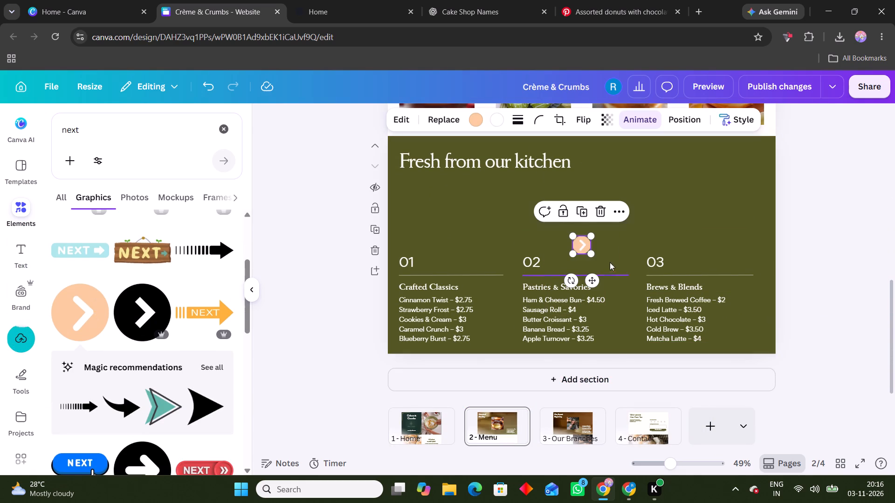
{"action": "left_click_drag", "start_coordinate": [585, 246], "coordinate": [748, 335]}
Link the Menu page's peach arrow to the page "3 - Our Branches".
{"action": "key", "text": "ctrl+k"}
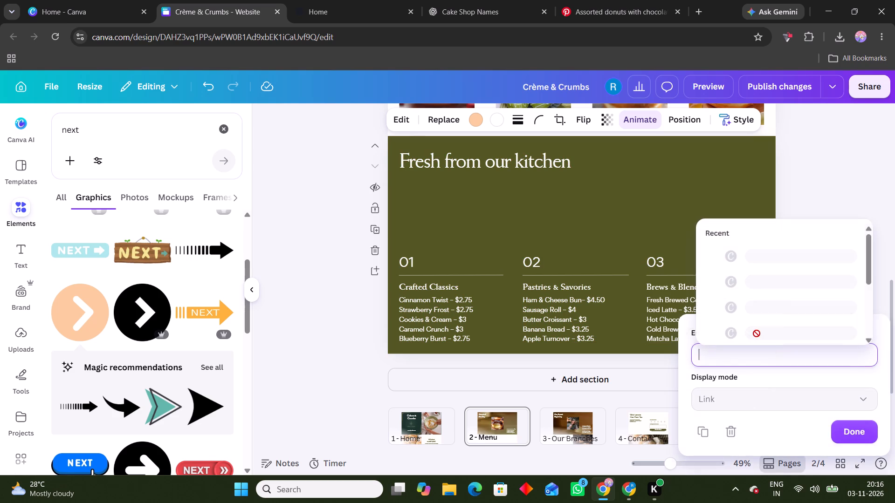
{"action": "scroll", "coordinate": [740, 285], "scroll_direction": "down", "scroll_amount": 4}
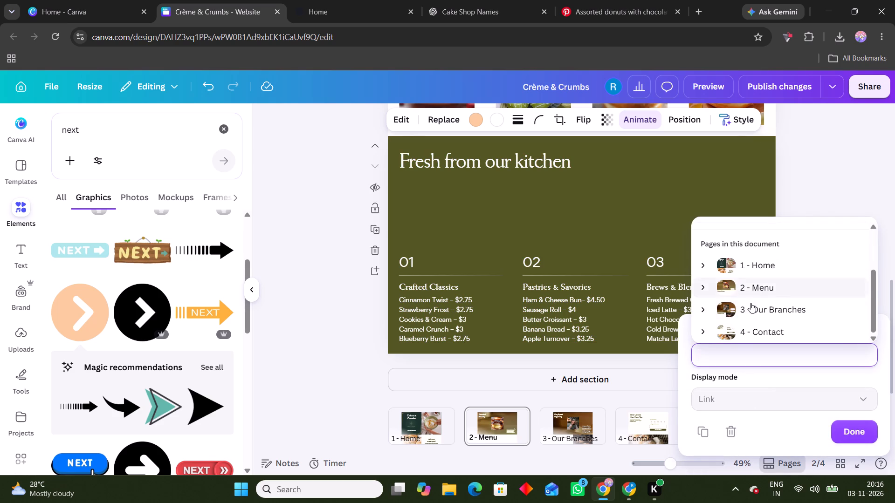
{"action": "left_click", "coordinate": [750, 305]}
{"action": "left_click", "coordinate": [832, 430]}
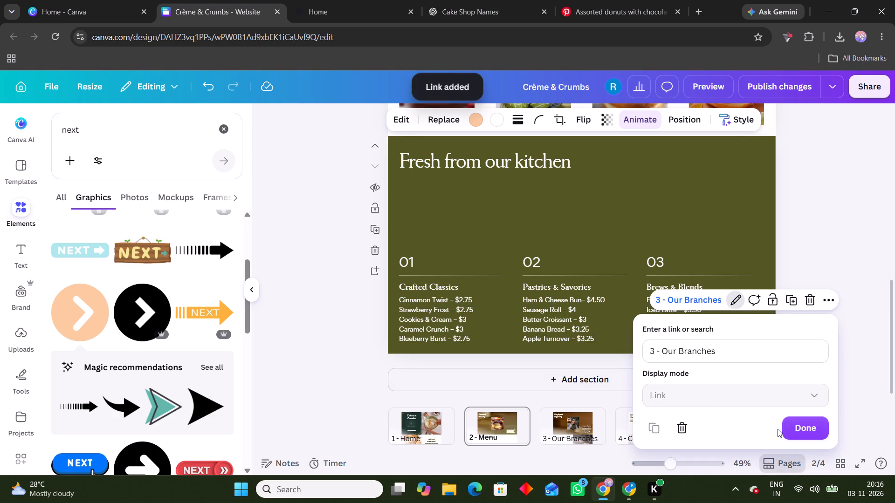
{"action": "left_click", "coordinate": [778, 429]}
{"action": "left_click", "coordinate": [813, 426]}
Add the same peach arrow to the Our Branches page, at the lower-right corner of the "Barasat Branch" section.
{"action": "left_click", "coordinate": [560, 417]}
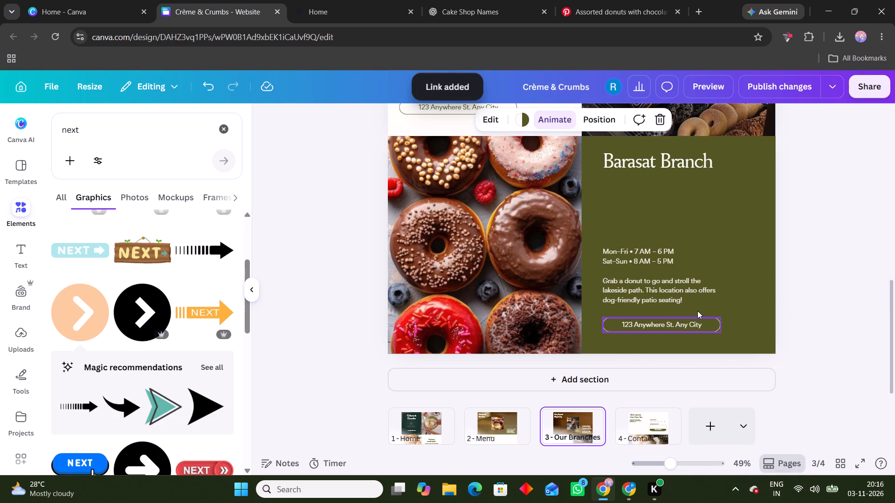
{"action": "key", "text": "ctrl+v"}
{"action": "left_click", "coordinate": [600, 152]}
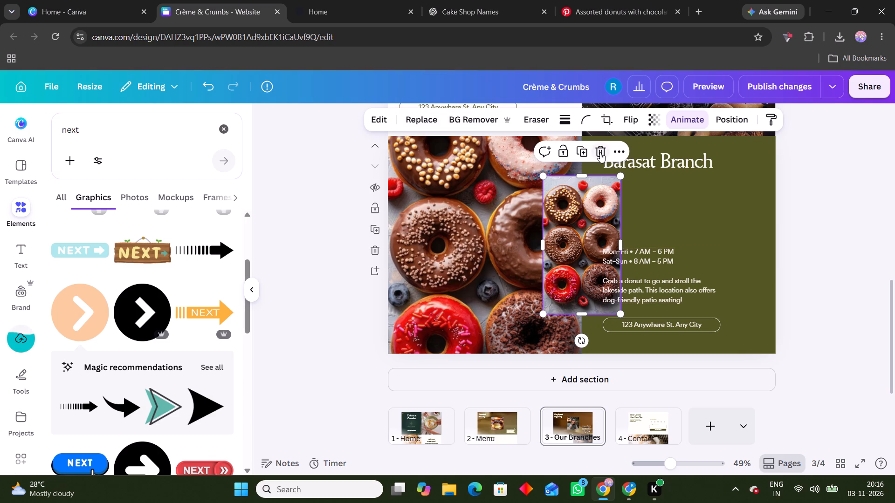
{"action": "left_click", "coordinate": [59, 317]}
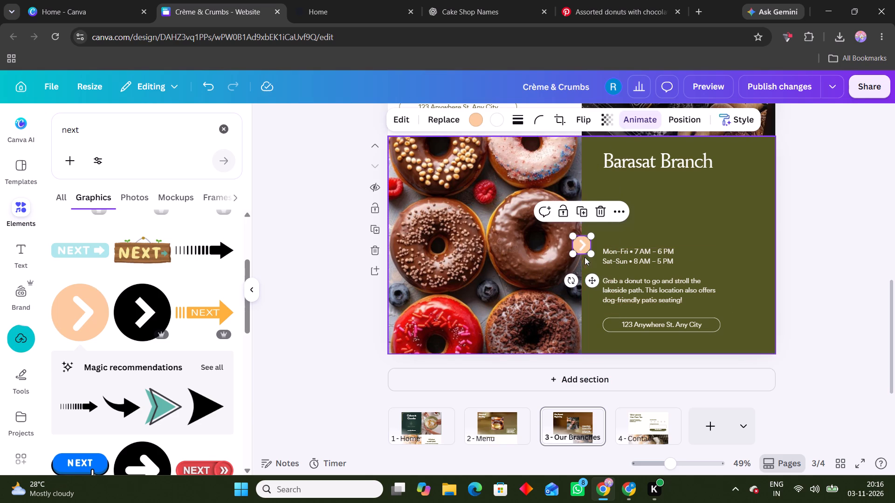
{"action": "left_click_drag", "start_coordinate": [593, 282], "coordinate": [767, 365]}
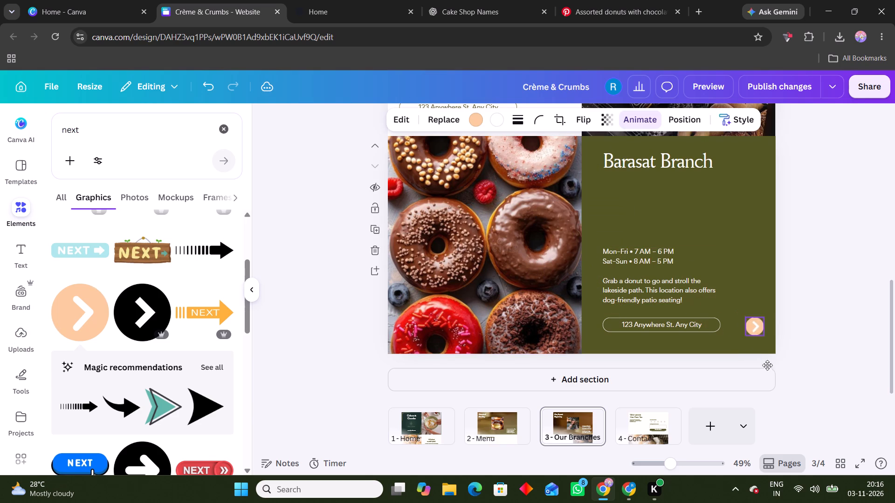
{"action": "left_click_drag", "start_coordinate": [767, 365], "coordinate": [767, 369]}
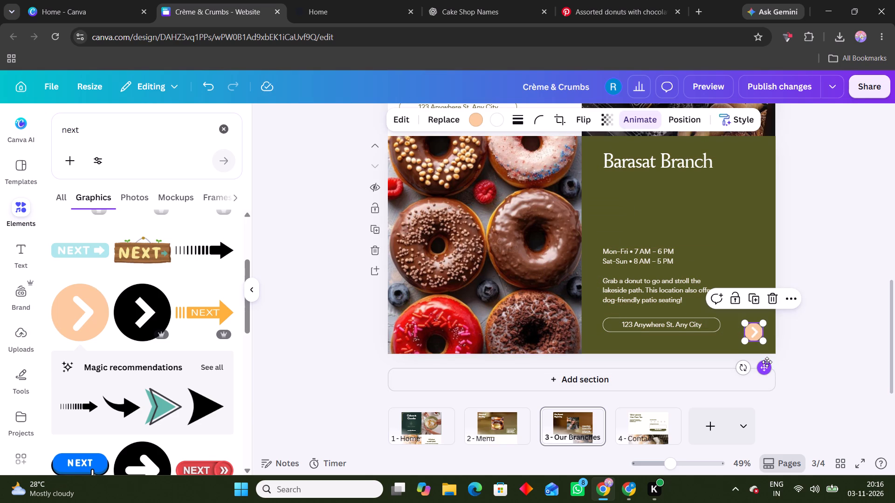
Link the Our Branches page's peach arrow to the page "4 - Contact".
{"action": "key", "text": "ctrl+k"}
{"action": "scroll", "coordinate": [758, 305], "scroll_direction": "down", "scroll_amount": 3}
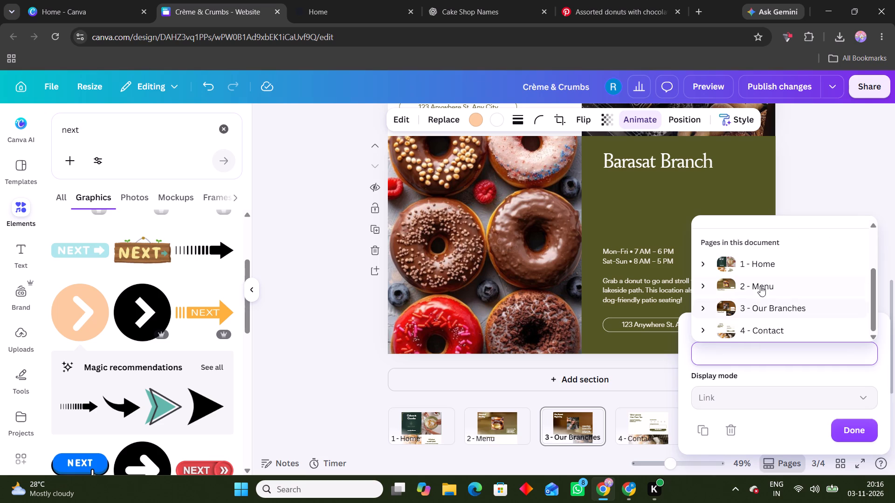
{"action": "left_click", "coordinate": [757, 331]}
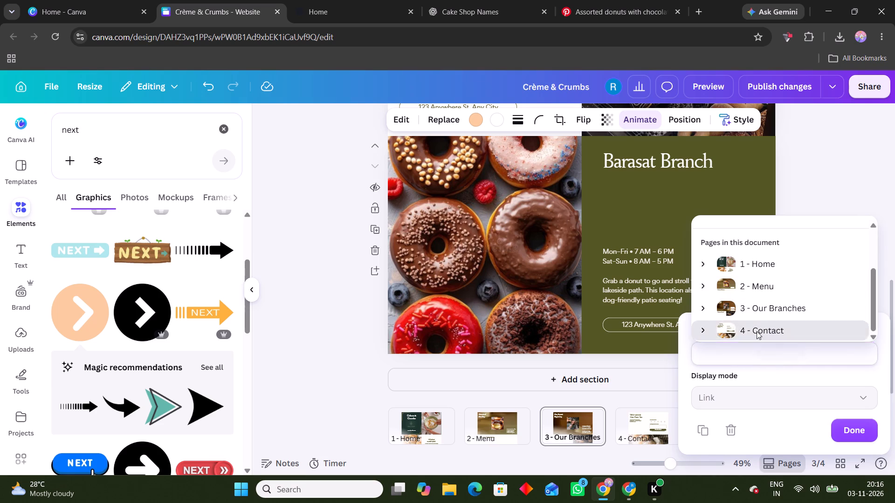
{"action": "left_click", "coordinate": [788, 428]}
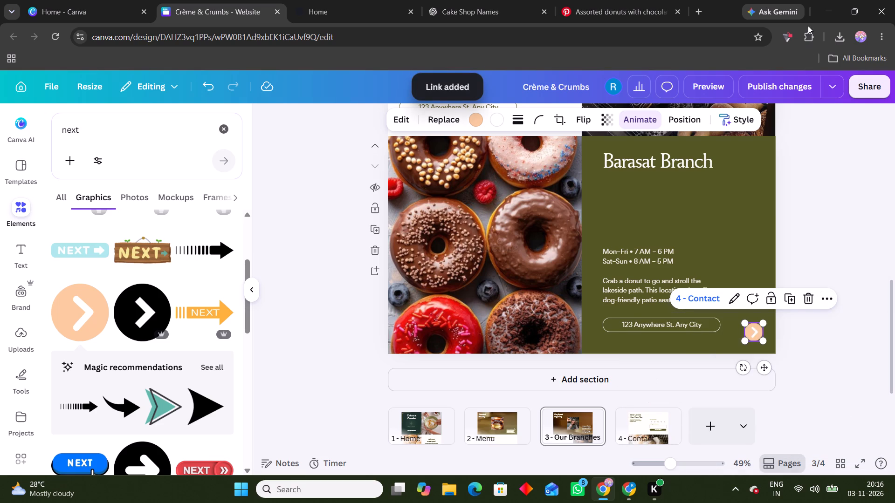
Publish the website changes that include the newly linked arrows.
{"action": "left_click", "coordinate": [789, 91]}
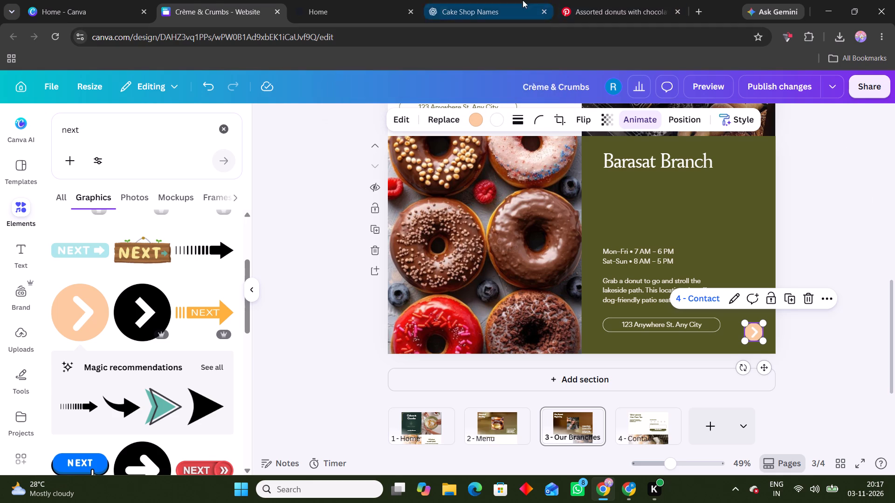
{"action": "left_click", "coordinate": [201, 0]}
{"action": "left_click", "coordinate": [771, 90]}
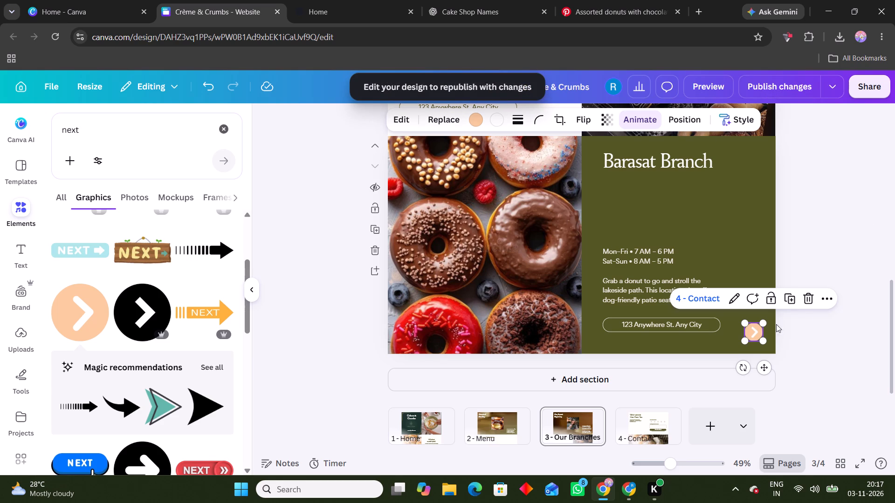
{"action": "left_click", "coordinate": [760, 371]}
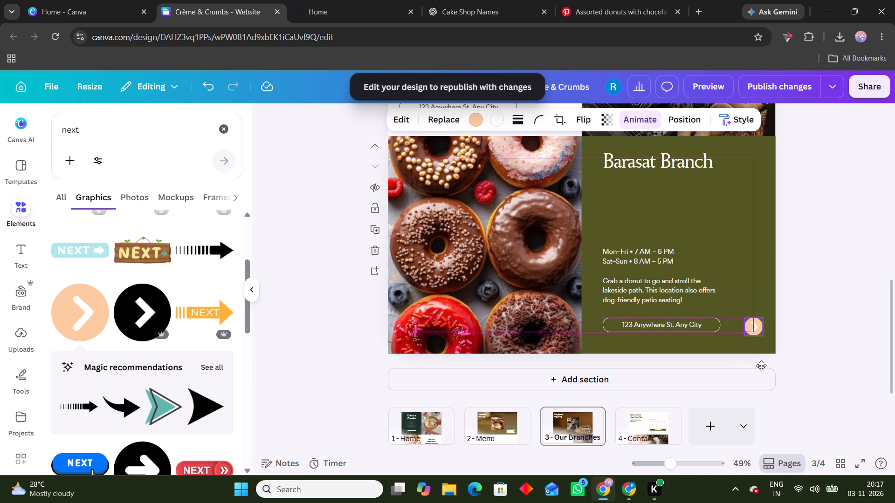
{"action": "left_click", "coordinate": [793, 85]}
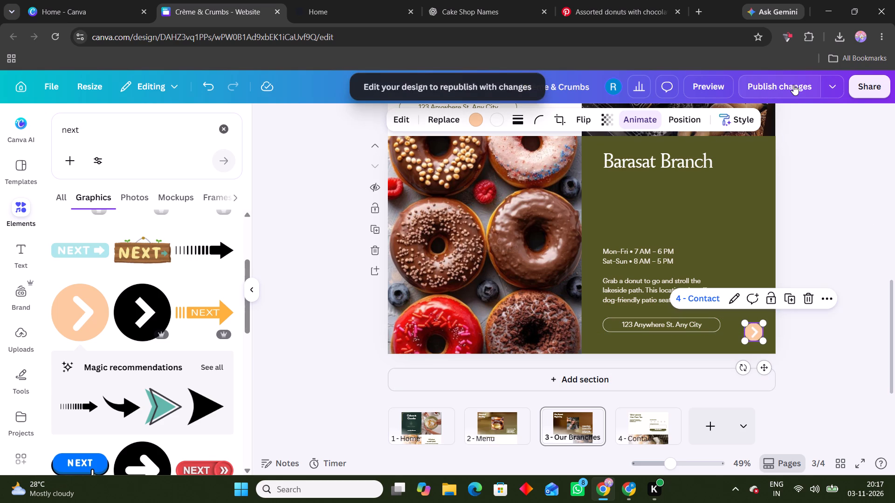
Examine the Contact page's feedback form and the pastry banner and footer below it.
{"action": "left_click", "coordinate": [655, 425]}
{"action": "scroll", "coordinate": [735, 353], "scroll_direction": "up", "scroll_amount": 6}
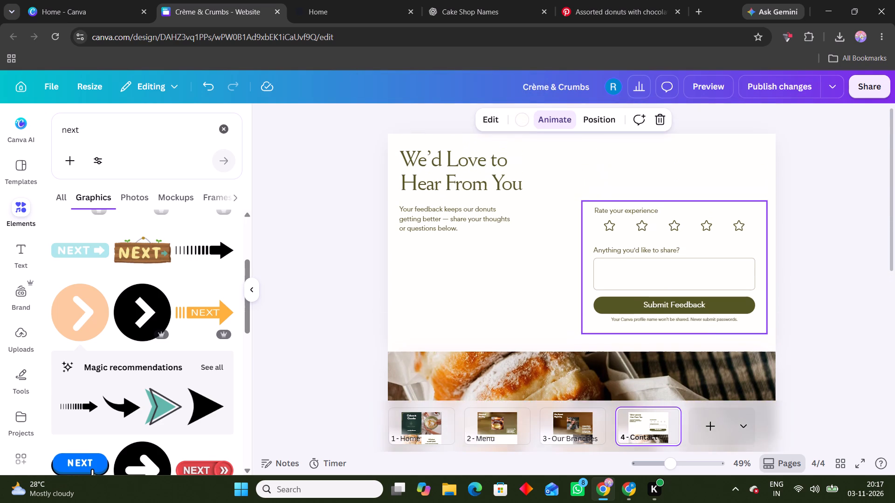
{"action": "left_click", "coordinate": [791, 274]}
{"action": "left_click", "coordinate": [642, 267]}
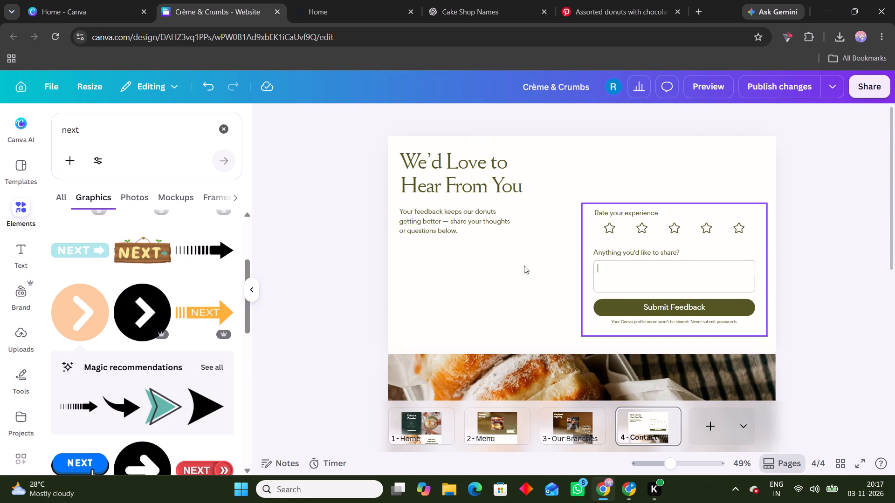
{"action": "left_click", "coordinate": [498, 265]}
{"action": "scroll", "coordinate": [505, 247], "scroll_direction": "down", "scroll_amount": 4}
{"action": "scroll", "coordinate": [536, 293], "scroll_direction": "down", "scroll_amount": 2}
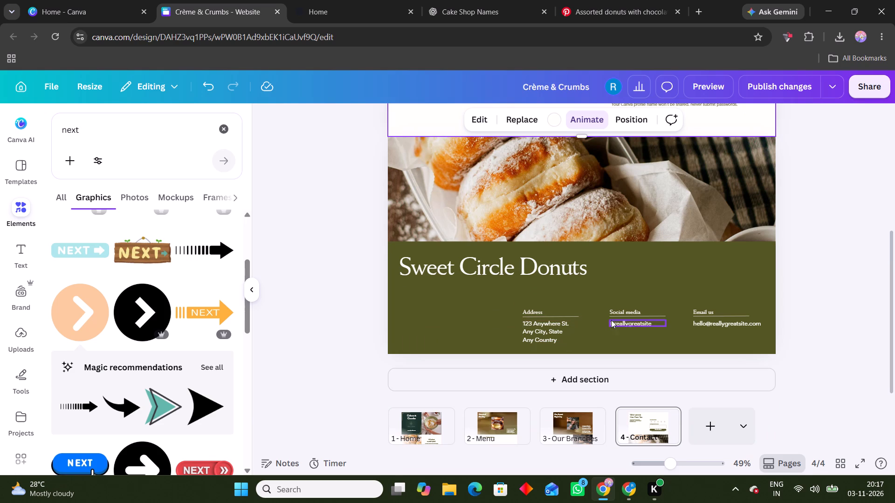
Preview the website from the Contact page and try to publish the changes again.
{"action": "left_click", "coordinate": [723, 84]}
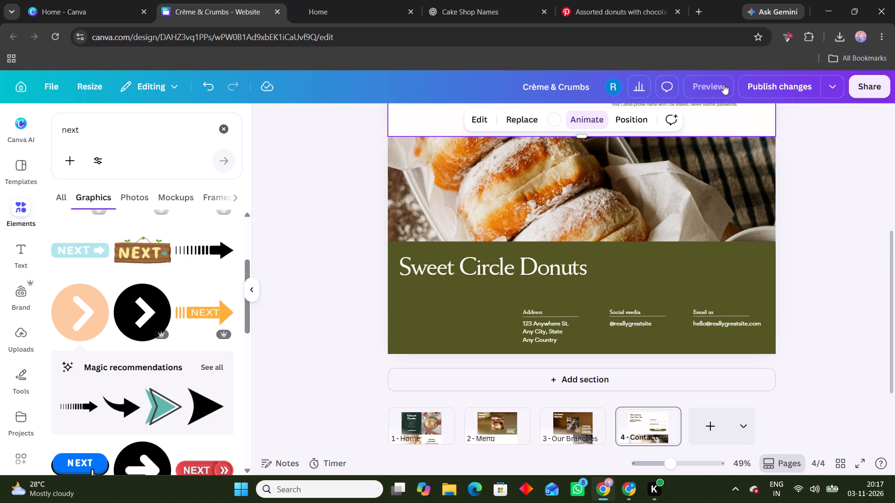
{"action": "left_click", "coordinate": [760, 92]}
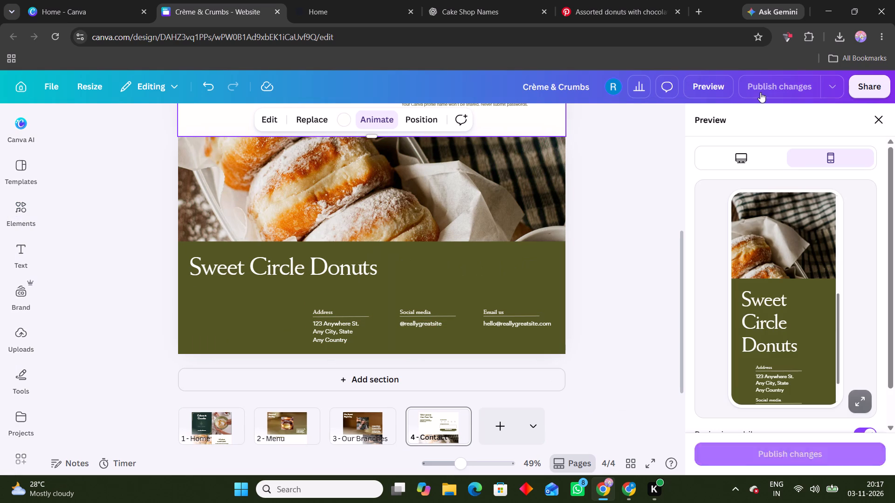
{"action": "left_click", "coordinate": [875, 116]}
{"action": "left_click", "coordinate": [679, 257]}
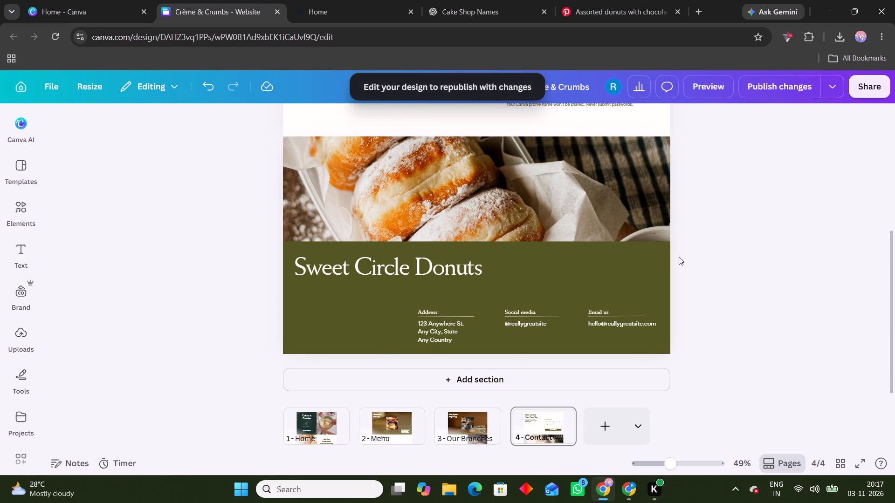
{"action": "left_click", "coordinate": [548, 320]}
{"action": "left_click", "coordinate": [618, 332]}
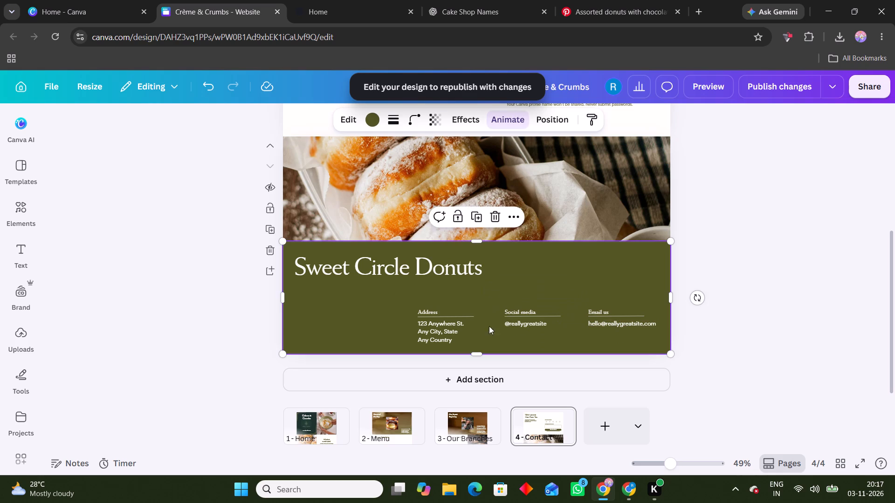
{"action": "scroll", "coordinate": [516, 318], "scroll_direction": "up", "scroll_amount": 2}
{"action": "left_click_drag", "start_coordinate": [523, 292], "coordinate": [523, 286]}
Switch to Pinterest and search for "donut".
{"action": "left_click", "coordinate": [422, 0]}
{"action": "left_click", "coordinate": [668, 0]}
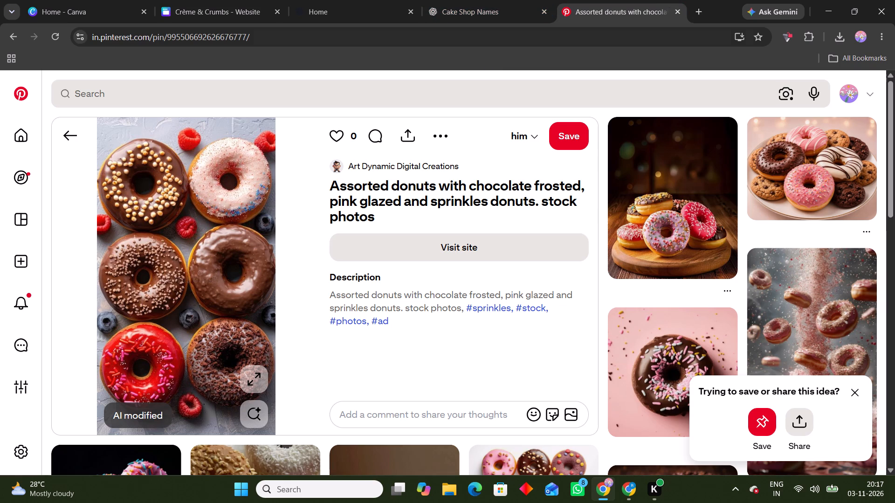
{"action": "scroll", "coordinate": [725, 253], "scroll_direction": "down", "scroll_amount": 2}
{"action": "scroll", "coordinate": [734, 265], "scroll_direction": "up", "scroll_amount": 2}
{"action": "scroll", "coordinate": [735, 266], "scroll_direction": "down", "scroll_amount": 4}
{"action": "left_click", "coordinate": [319, 87]}
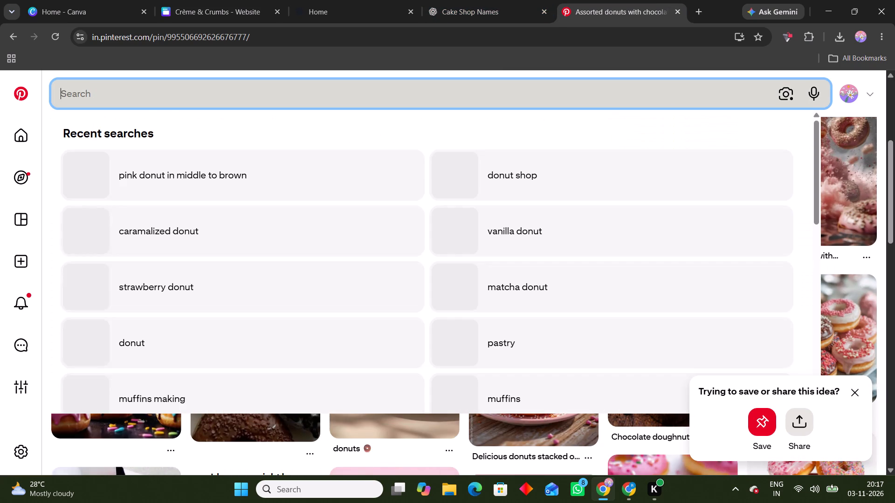
{"action": "type", "text": "donut"}
{"action": "key", "text": "space"}
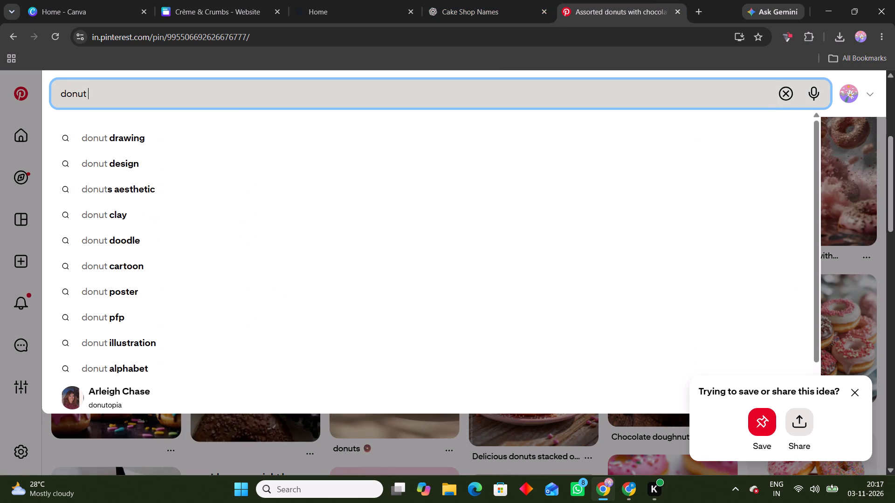
{"action": "key", "text": "Return"}
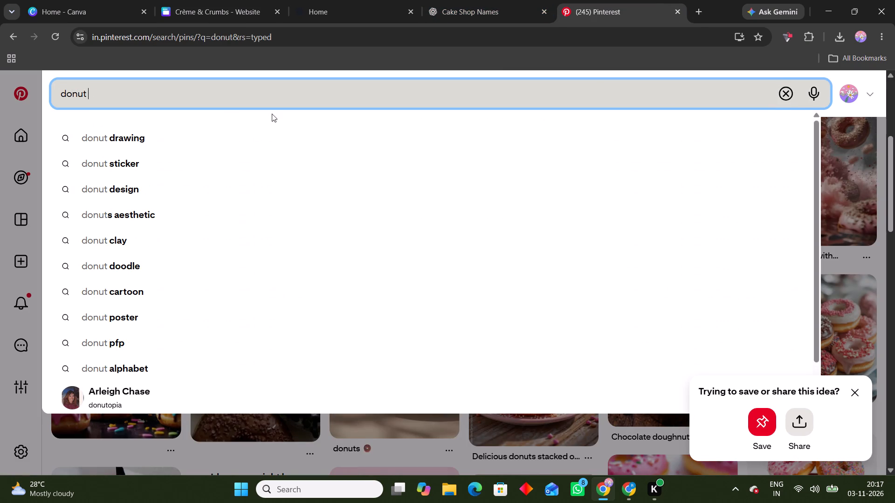
Browse the donut results and copy the photo from the "Baked Cayenne Chocolate Donuts" pin.
{"action": "scroll", "coordinate": [265, 202], "scroll_direction": "down", "scroll_amount": 4}
{"action": "scroll", "coordinate": [444, 238], "scroll_direction": "down", "scroll_amount": 5}
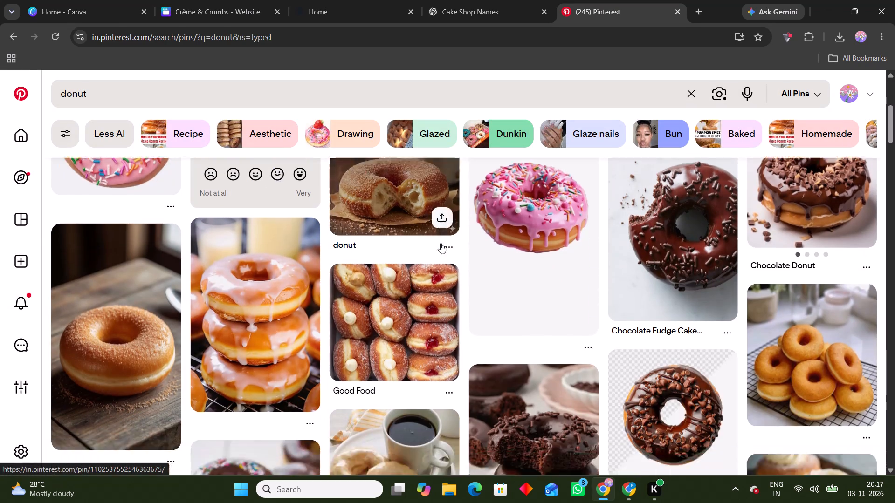
{"action": "scroll", "coordinate": [544, 220], "scroll_direction": "down", "scroll_amount": 7}
{"action": "scroll", "coordinate": [240, 236], "scroll_direction": "down", "scroll_amount": 2}
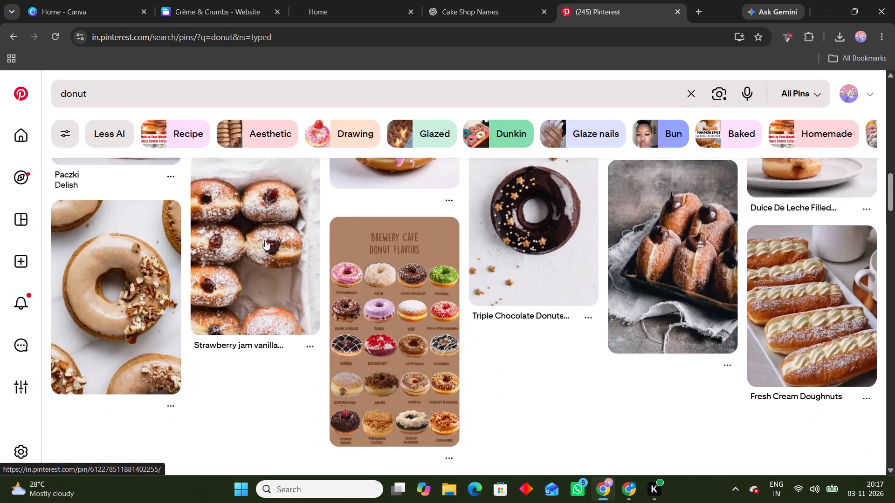
{"action": "scroll", "coordinate": [510, 220], "scroll_direction": "down", "scroll_amount": 4}
{"action": "scroll", "coordinate": [589, 218], "scroll_direction": "up", "scroll_amount": 3}
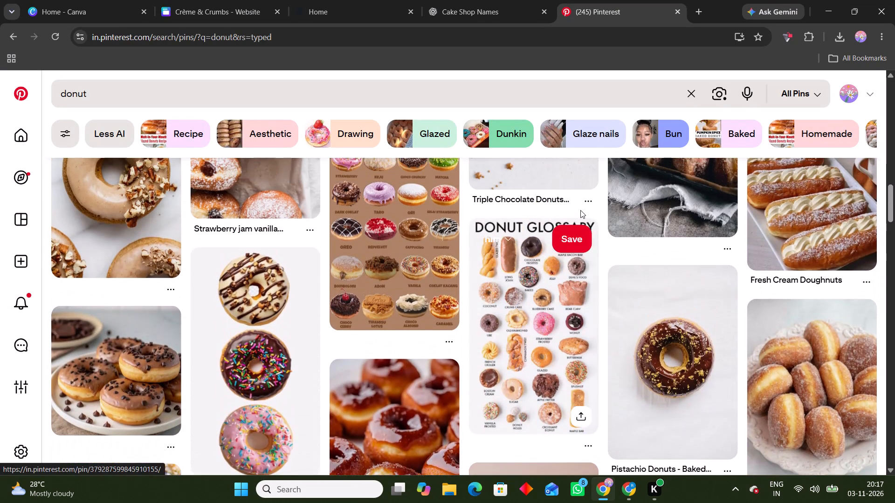
{"action": "scroll", "coordinate": [580, 210], "scroll_direction": "down", "scroll_amount": 8}
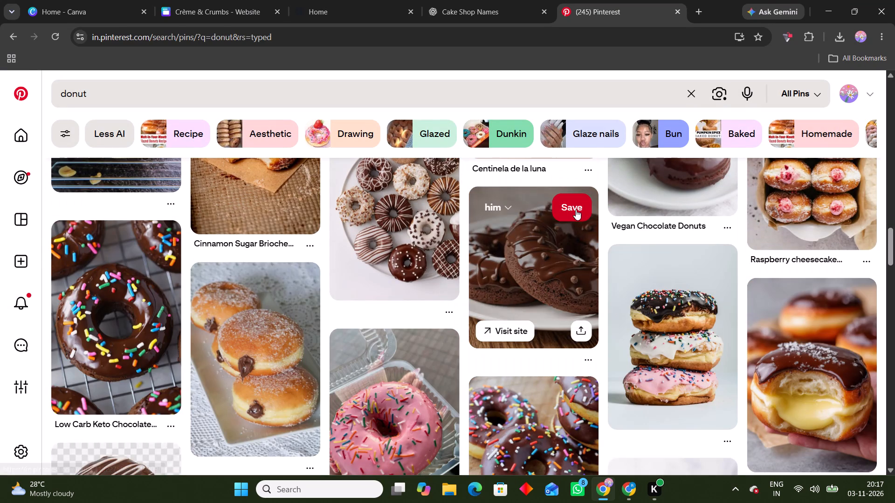
{"action": "scroll", "coordinate": [431, 242], "scroll_direction": "down", "scroll_amount": 10}
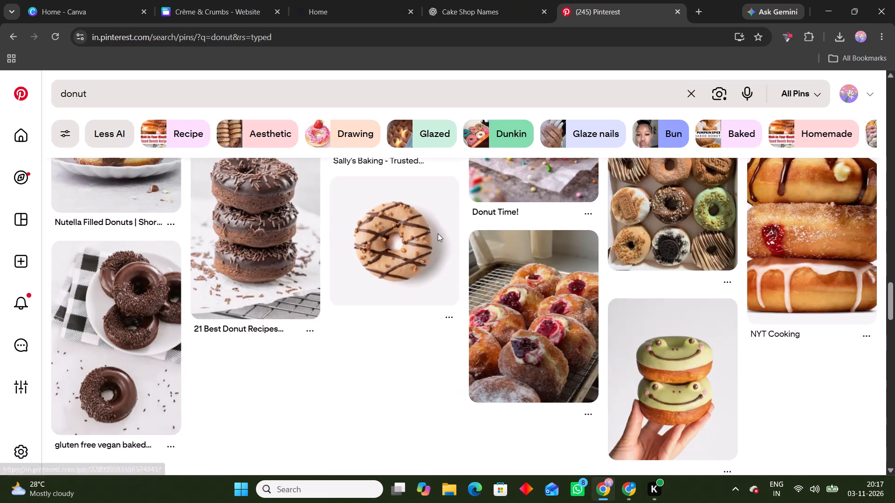
{"action": "scroll", "coordinate": [438, 233], "scroll_direction": "down", "scroll_amount": 3}
{"action": "scroll", "coordinate": [601, 327], "scroll_direction": "down", "scroll_amount": 4}
{"action": "scroll", "coordinate": [520, 293], "scroll_direction": "down", "scroll_amount": 2}
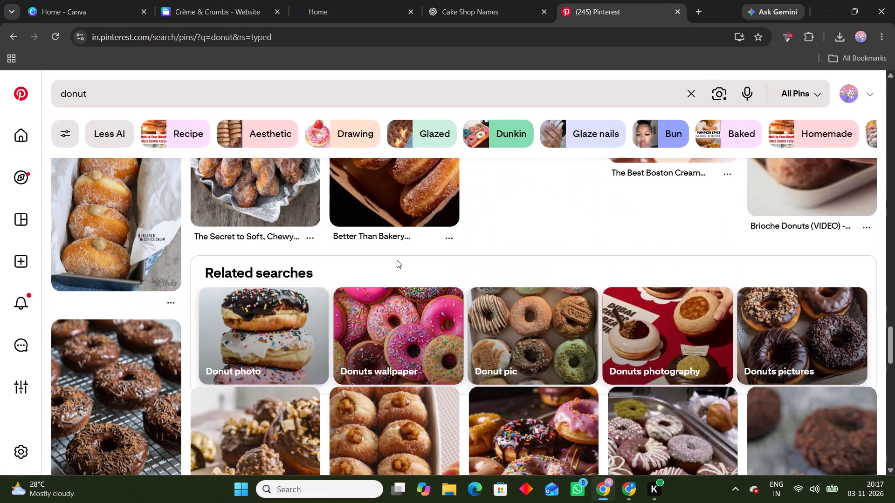
{"action": "scroll", "coordinate": [396, 260], "scroll_direction": "down", "scroll_amount": 2}
{"action": "left_click", "coordinate": [118, 308]}
{"action": "key", "text": "ctrl+c"}
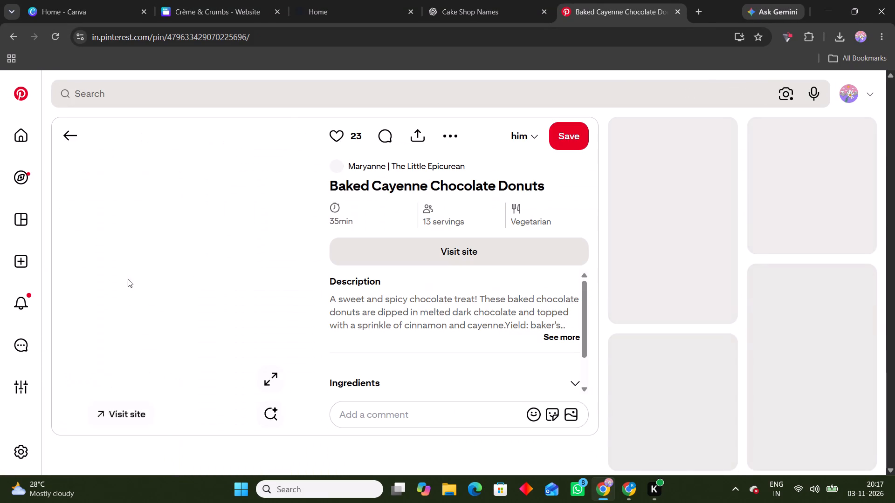
{"action": "right_click", "coordinate": [143, 213]}
{"action": "left_click", "coordinate": [195, 261]}
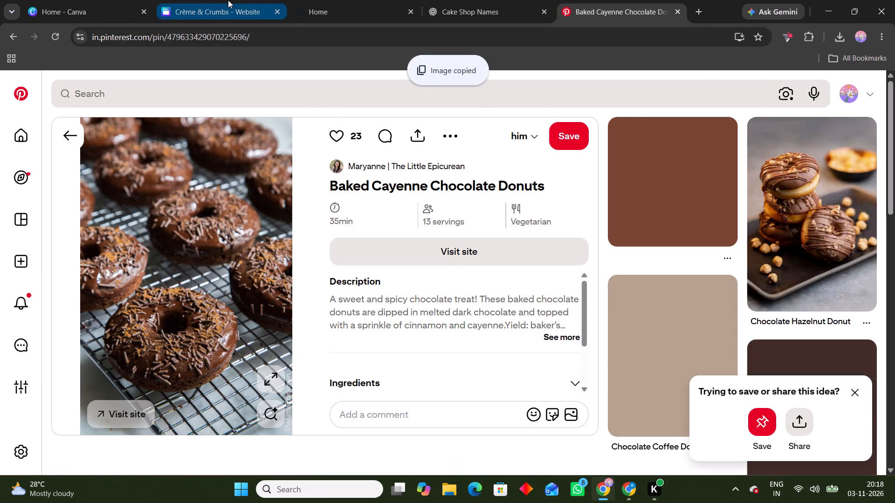
Paste the copied donut photo onto Canva's Contact page and place it over the pastry banner, with its bottom edge on the footer.
{"action": "left_click", "coordinate": [228, 0]}
{"action": "key", "text": "ctrl+v"}
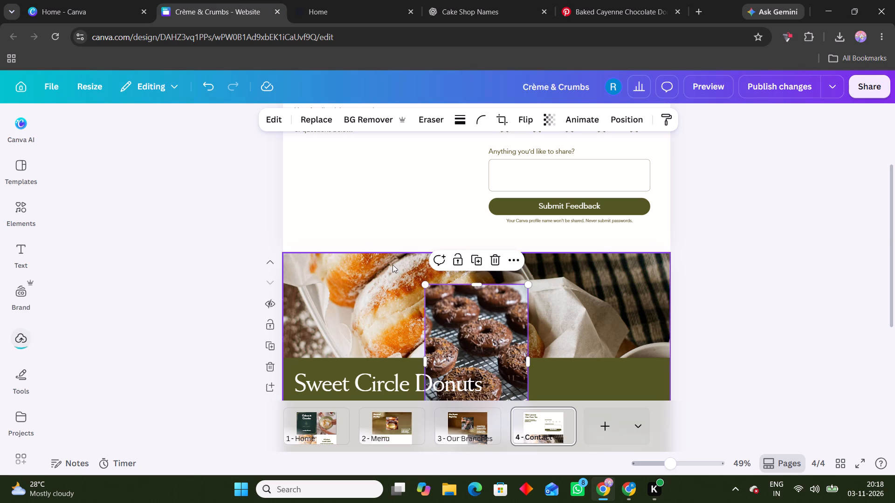
{"action": "left_click_drag", "start_coordinate": [443, 342], "coordinate": [426, 312]}
{"action": "left_click_drag", "start_coordinate": [426, 312], "coordinate": [360, 266]}
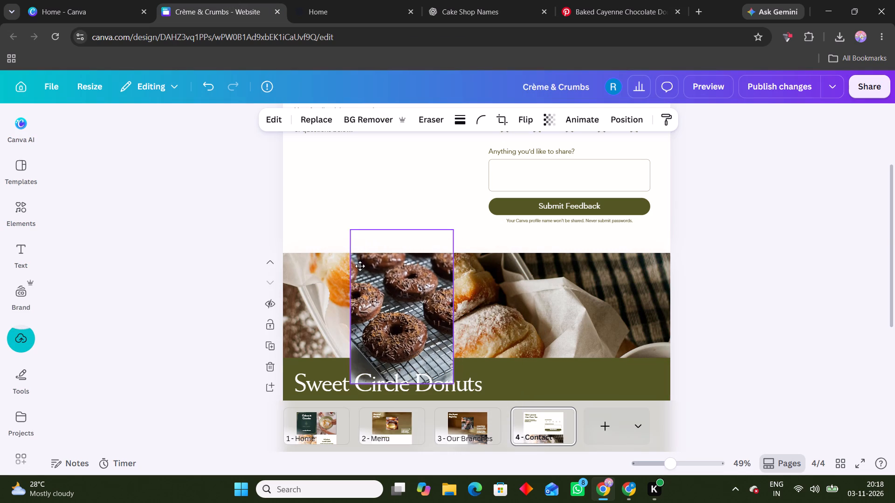
{"action": "left_click_drag", "start_coordinate": [360, 266], "coordinate": [439, 260]}
Crop the donut photo to the banner's height of about 370 and widen it across the full page width to cover the pastry picture.
{"action": "left_click_drag", "start_coordinate": [470, 203], "coordinate": [469, 253]}
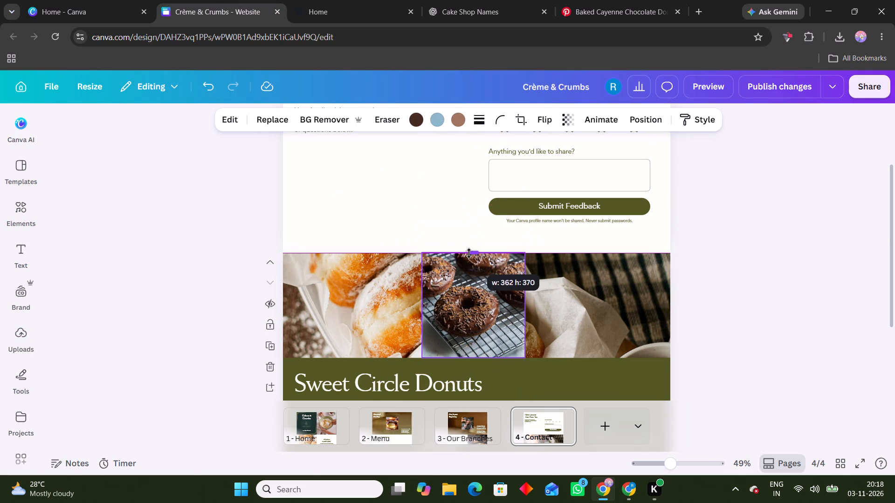
{"action": "left_click_drag", "start_coordinate": [469, 253], "coordinate": [469, 254]}
{"action": "left_click_drag", "start_coordinate": [420, 299], "coordinate": [300, 294]}
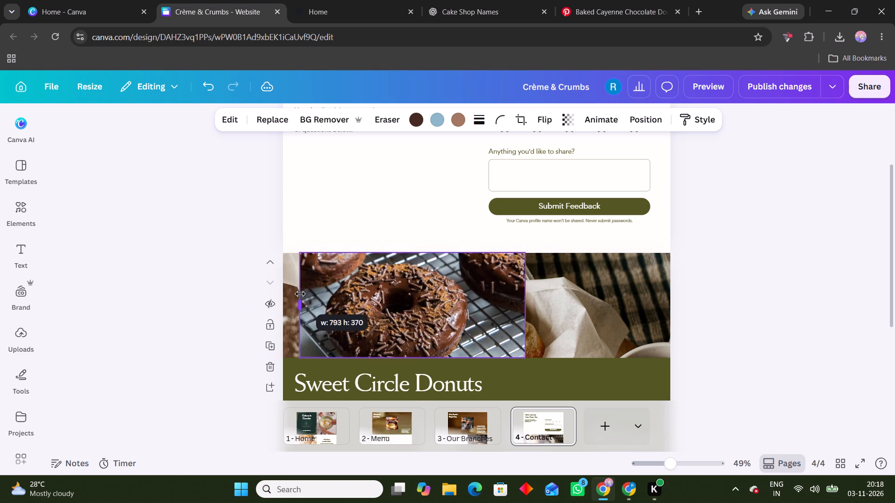
{"action": "left_click_drag", "start_coordinate": [300, 294], "coordinate": [283, 300]}
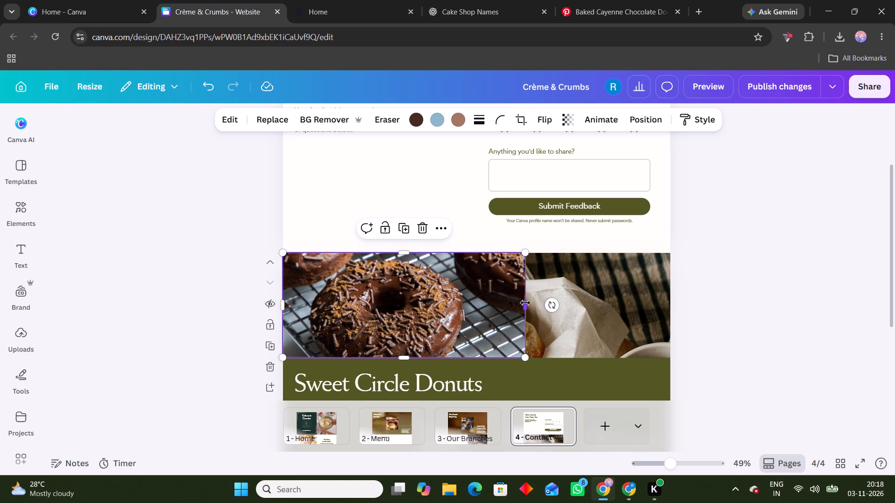
{"action": "left_click_drag", "start_coordinate": [525, 302], "coordinate": [671, 305]}
{"action": "left_click", "coordinate": [739, 287]}
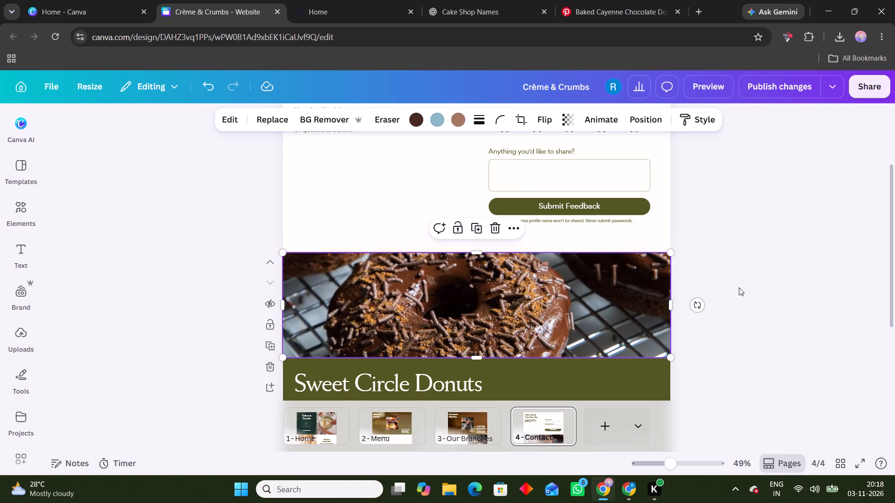
Publish the website changes with the new Contact page banner photo.
{"action": "left_click", "coordinate": [766, 89]}
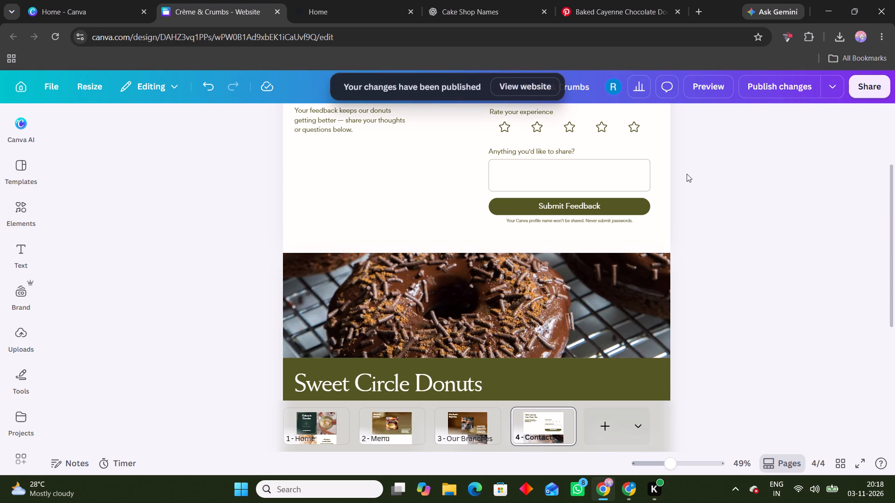
Open the published website and examine its Home page down to the peach arrow.
{"action": "left_click", "coordinate": [505, 91]}
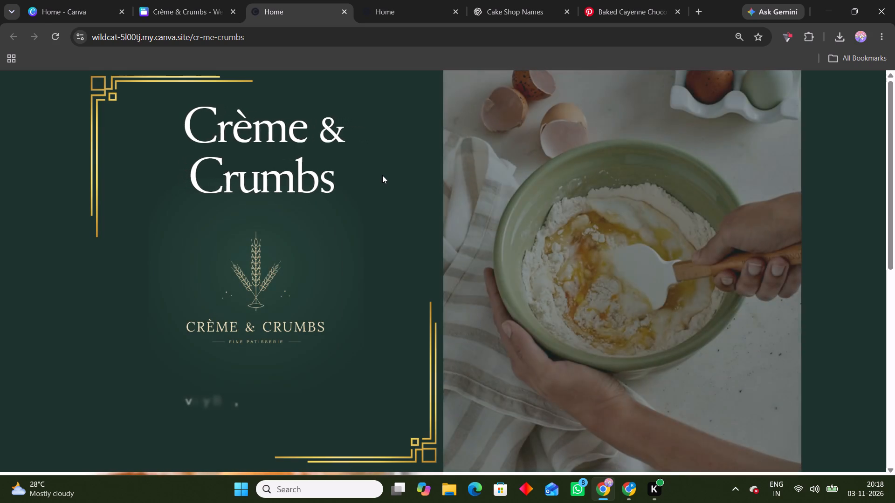
{"action": "scroll", "coordinate": [382, 175], "scroll_direction": "down", "scroll_amount": 6}
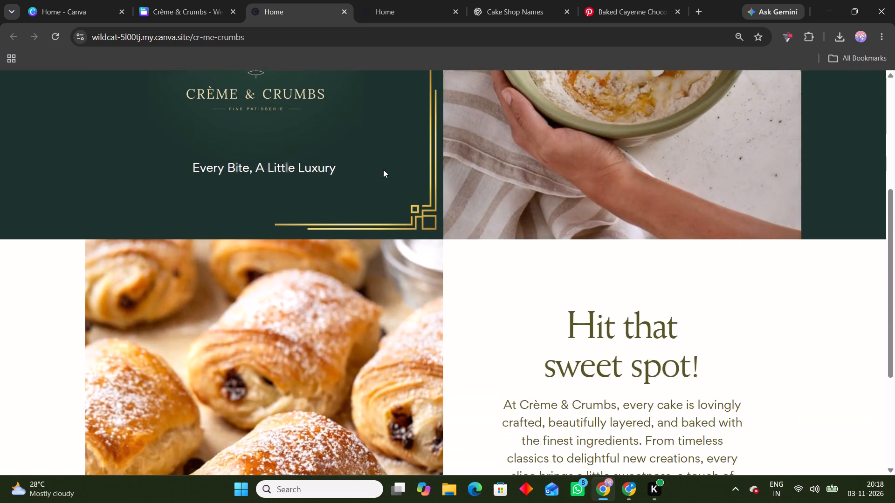
{"action": "scroll", "coordinate": [383, 170], "scroll_direction": "down", "scroll_amount": 1}
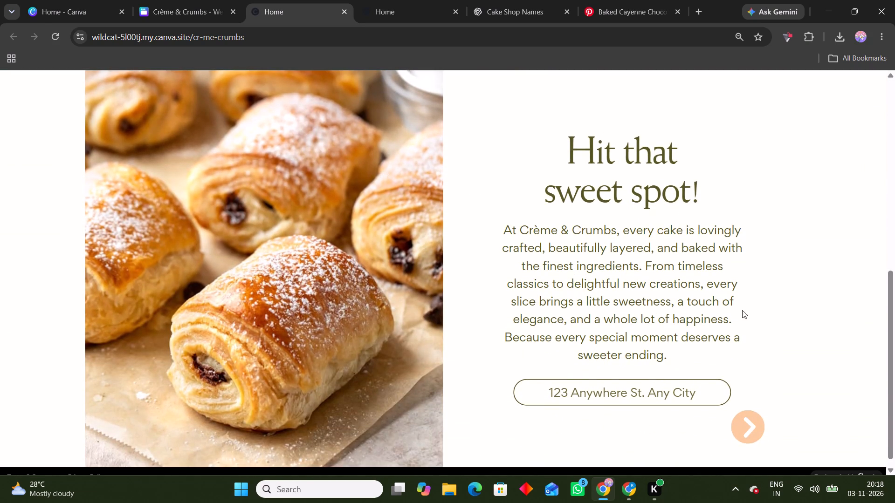
Follow the Home page arrow to the live Menu page, examine it to the bottom, and test its peach arrow.
{"action": "left_click", "coordinate": [751, 440]}
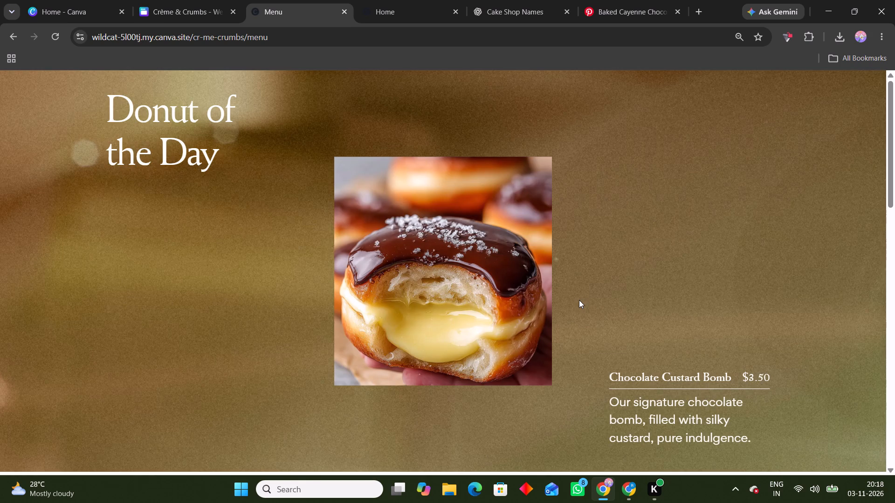
{"action": "scroll", "coordinate": [579, 300], "scroll_direction": "down", "scroll_amount": 8}
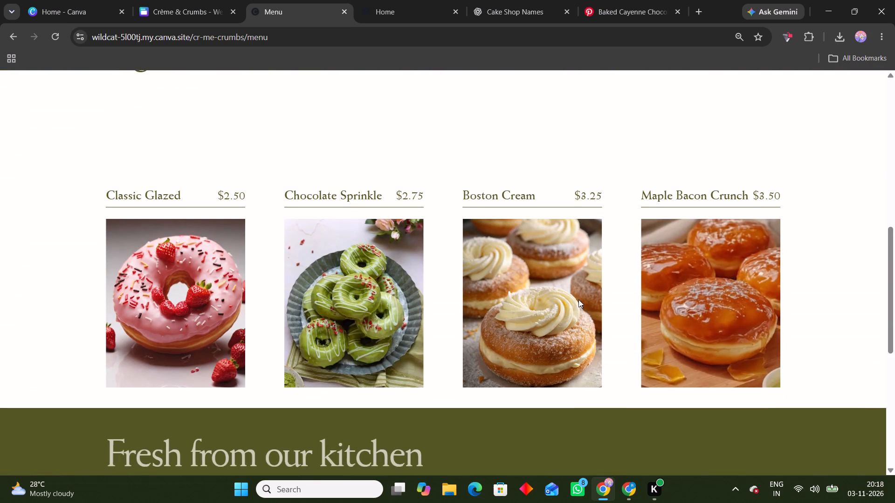
{"action": "scroll", "coordinate": [578, 292], "scroll_direction": "down", "scroll_amount": 3}
{"action": "scroll", "coordinate": [578, 292], "scroll_direction": "up", "scroll_amount": 1}
{"action": "scroll", "coordinate": [578, 292], "scroll_direction": "down", "scroll_amount": 5}
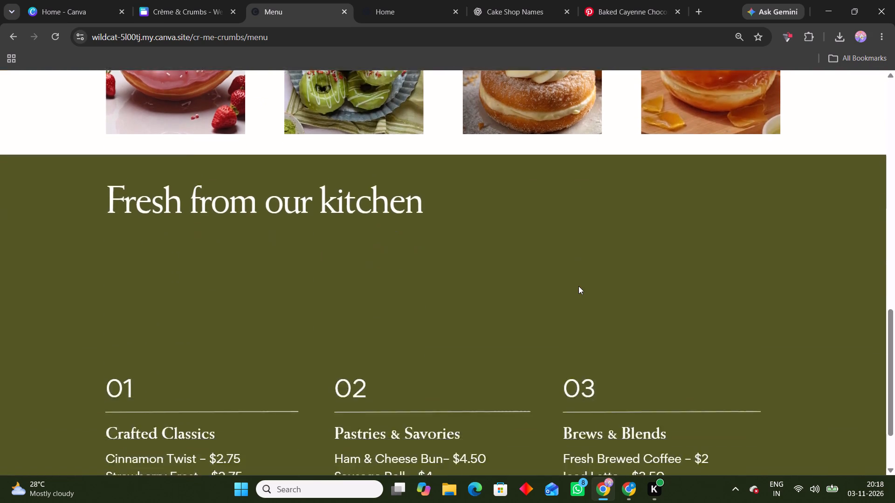
{"action": "scroll", "coordinate": [578, 286], "scroll_direction": "down", "scroll_amount": 4}
{"action": "left_click", "coordinate": [747, 416]}
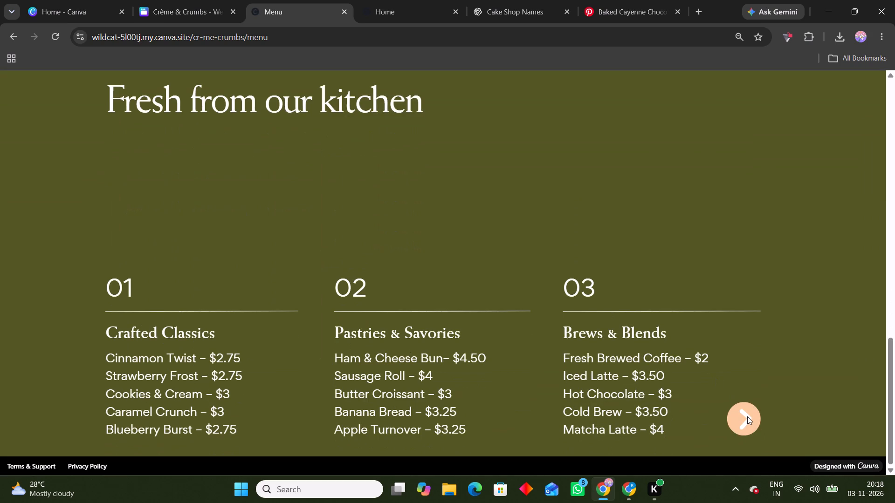
{"action": "left_click", "coordinate": [737, 426]}
{"action": "triple_click", "coordinate": [737, 426]}
On the Menu page in the Canva editor, move the peach arrow clear of the Brews & Blends price list and check its link to 3 - Our Branches.
{"action": "left_click", "coordinate": [153, 0]}
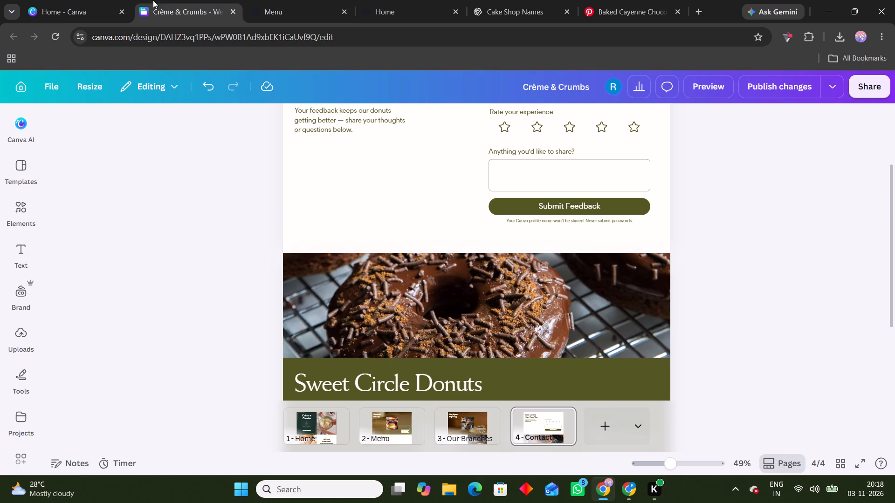
{"action": "left_click", "coordinate": [427, 417]}
{"action": "left_click", "coordinate": [397, 431]}
{"action": "scroll", "coordinate": [545, 331], "scroll_direction": "down", "scroll_amount": 7}
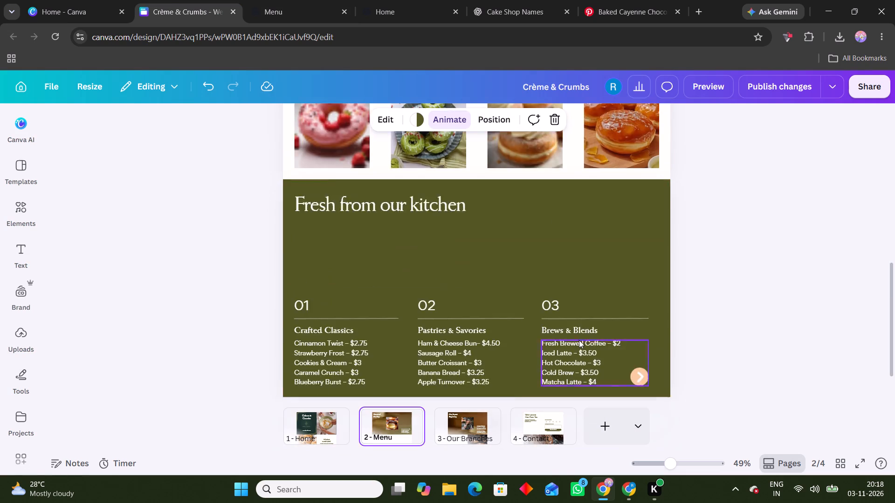
{"action": "scroll", "coordinate": [579, 340], "scroll_direction": "down", "scroll_amount": 1}
{"action": "left_click", "coordinate": [632, 333]}
{"action": "left_click", "coordinate": [637, 334]}
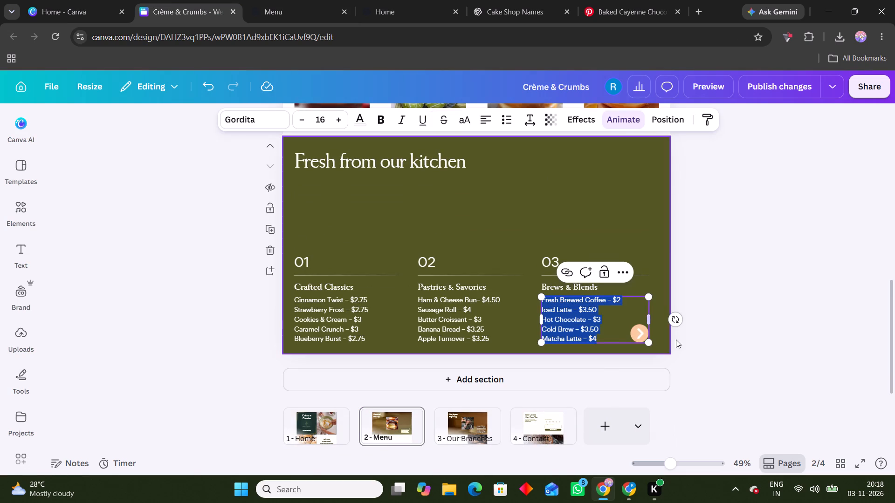
{"action": "left_click", "coordinate": [676, 340]}
{"action": "left_click", "coordinate": [637, 337]}
{"action": "left_click", "coordinate": [693, 343]}
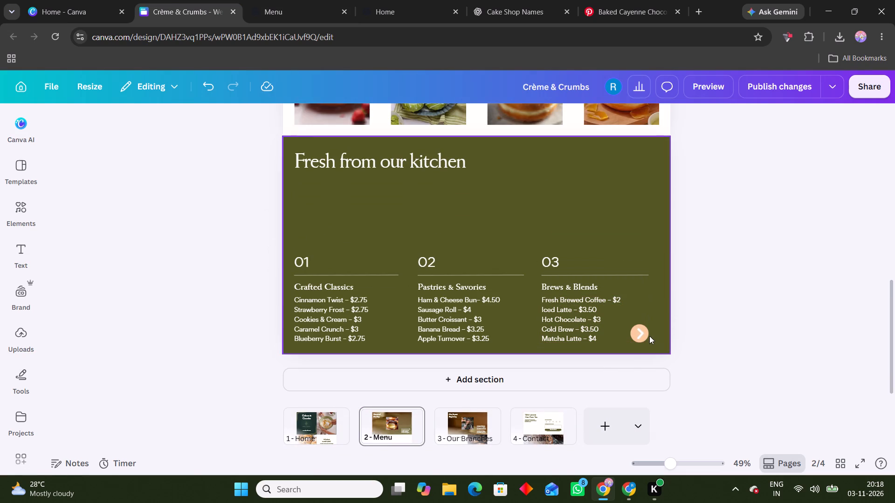
{"action": "left_click_drag", "start_coordinate": [647, 336], "coordinate": [629, 327]}
{"action": "left_click_drag", "start_coordinate": [641, 336], "coordinate": [648, 339]}
{"action": "key", "text": "ctrl+k"}
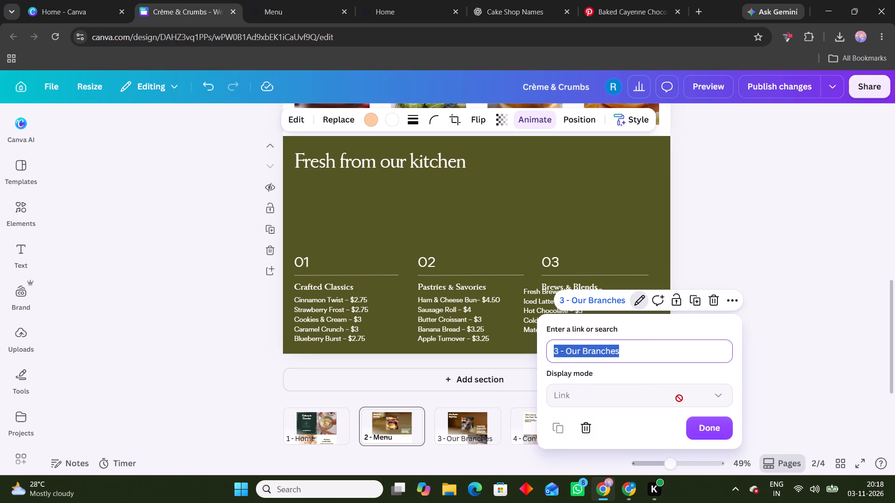
{"action": "left_click", "coordinate": [698, 422]}
Realign the Brews & Blends price list under its heading, level with the other two price lists.
{"action": "left_click_drag", "start_coordinate": [555, 325], "coordinate": [565, 329]}
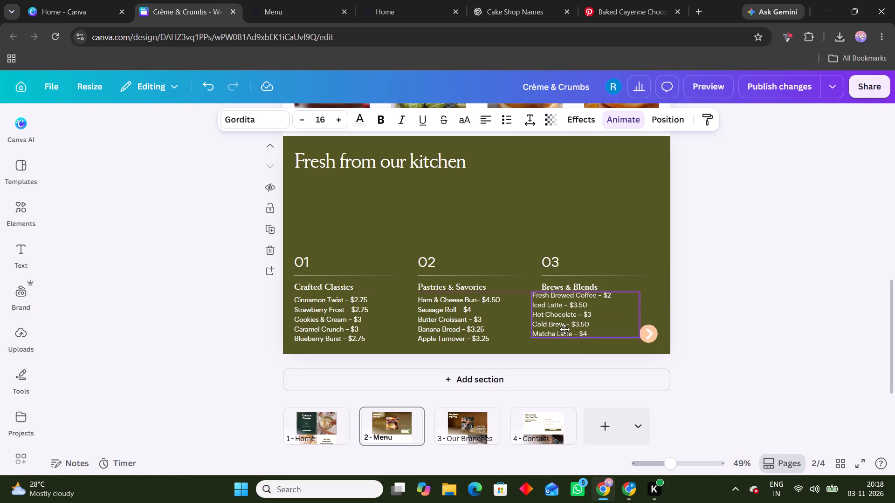
{"action": "left_click_drag", "start_coordinate": [565, 329], "coordinate": [571, 330]}
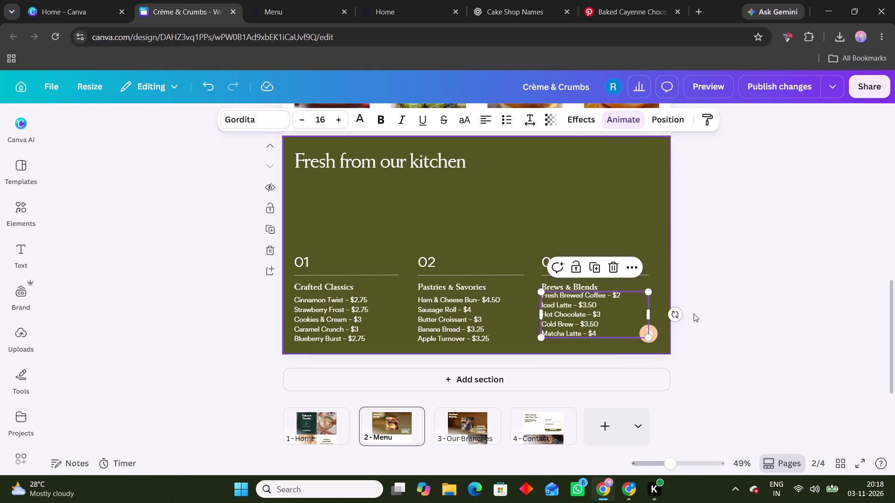
{"action": "left_click", "coordinate": [762, 300]}
{"action": "left_click_drag", "start_coordinate": [590, 319], "coordinate": [589, 322]}
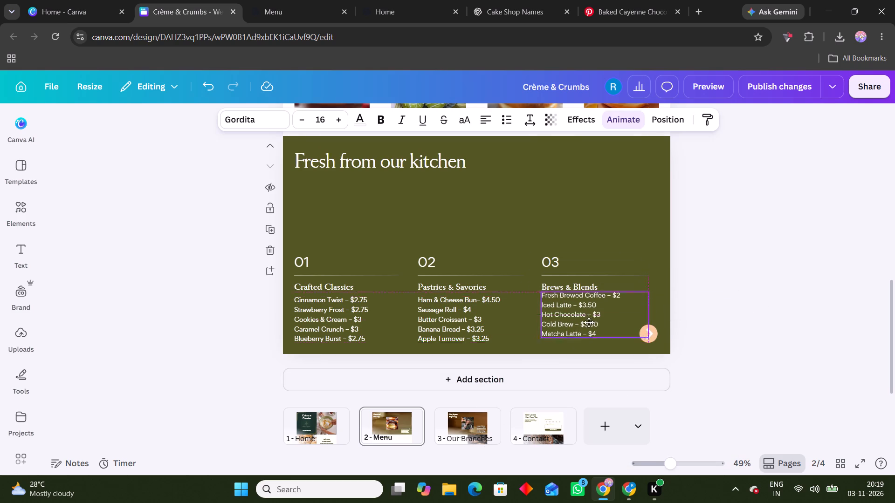
{"action": "left_click_drag", "start_coordinate": [589, 322], "coordinate": [588, 327]}
{"action": "left_click", "coordinate": [764, 309]}
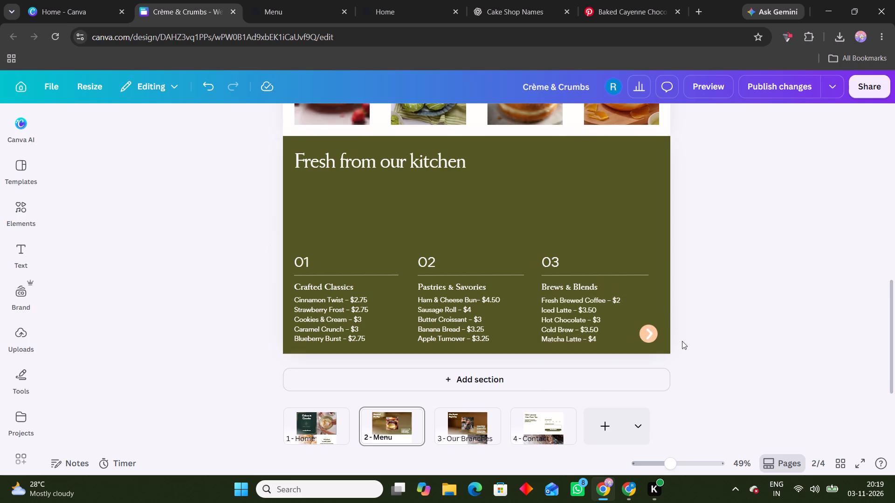
Publish the website changes with the repositioned Menu page arrow.
{"action": "left_click", "coordinate": [757, 89]}
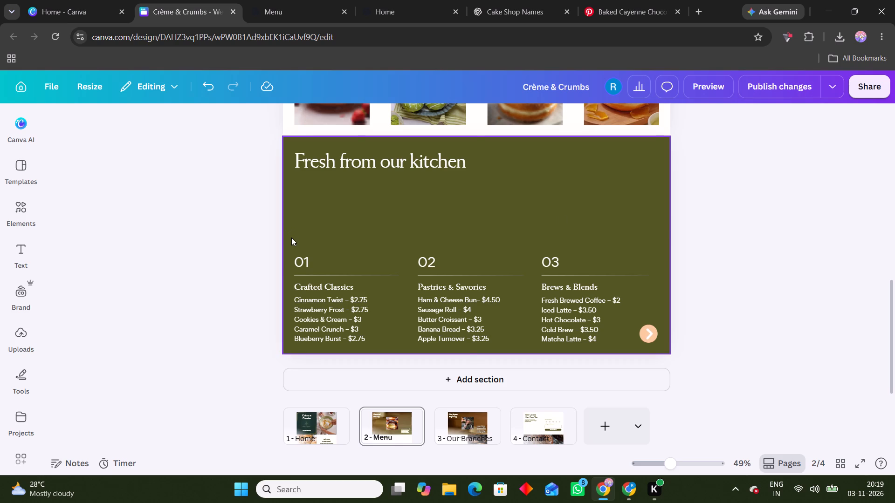
Move the three numbered price columns together up toward the Fresh from our kitchen heading, leaving the arrow in place.
{"action": "left_click_drag", "start_coordinate": [291, 238], "coordinate": [486, 313], "text": "ctrl"}
{"action": "left_click_drag", "start_coordinate": [297, 238], "coordinate": [551, 317]}
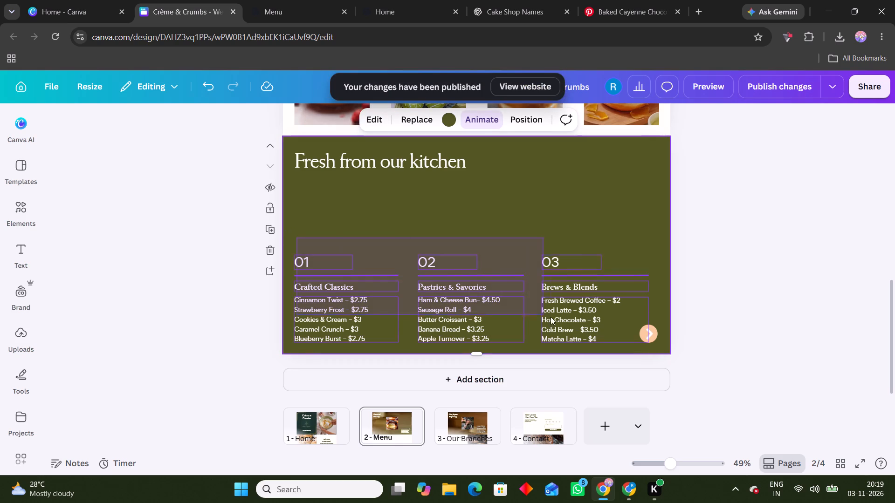
{"action": "left_click_drag", "start_coordinate": [551, 317], "coordinate": [602, 337]}
{"action": "left_click_drag", "start_coordinate": [493, 328], "coordinate": [496, 272]}
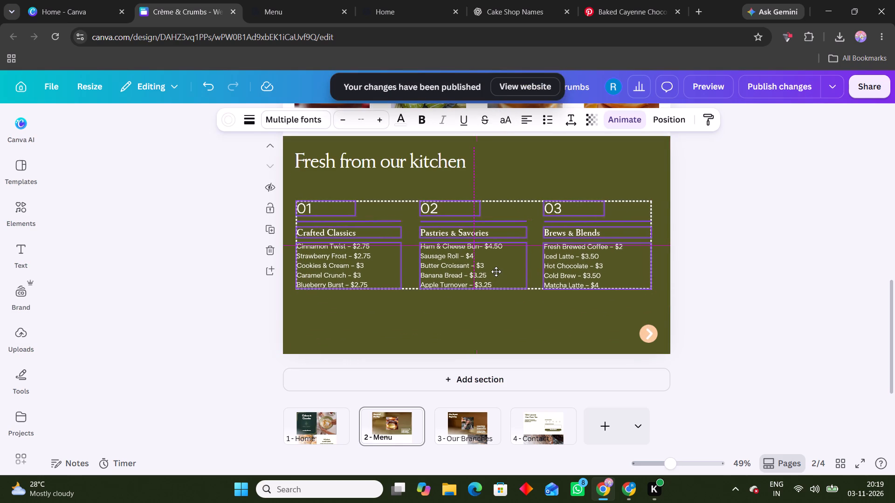
{"action": "left_click_drag", "start_coordinate": [496, 272], "coordinate": [496, 275]}
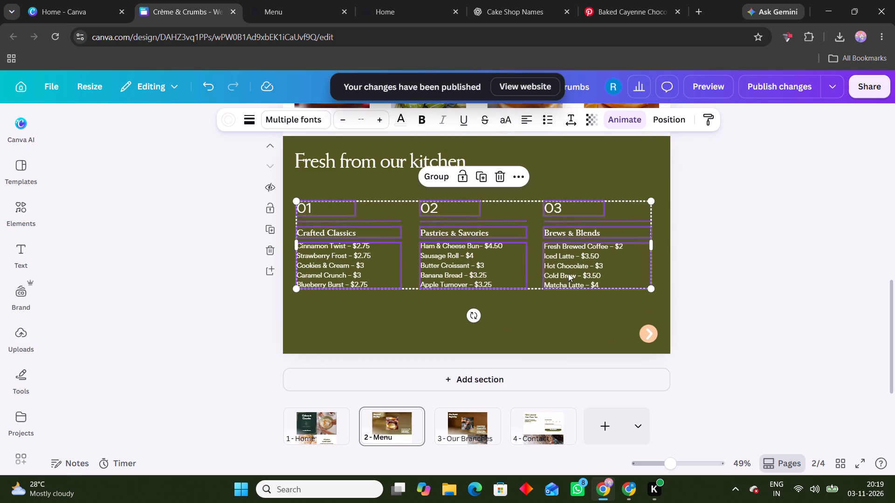
Publish the website changes with the raised Menu page price columns.
{"action": "left_click", "coordinate": [778, 72]}
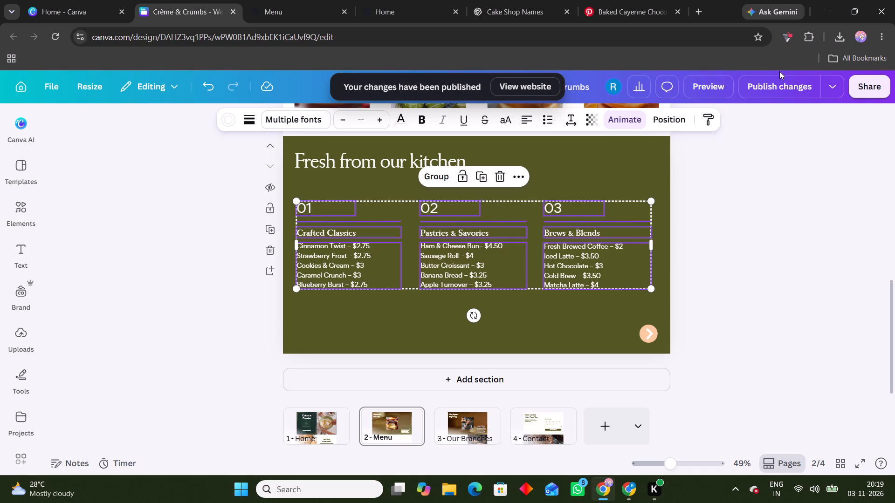
{"action": "left_click", "coordinate": [785, 80]}
{"action": "left_click", "coordinate": [774, 219]}
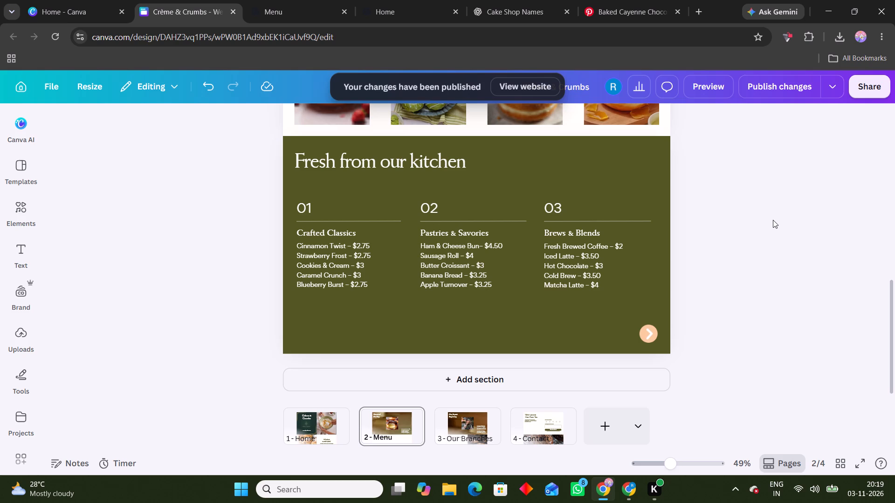
Open the updated published website and follow the Home page's peach arrow to the Menu page.
{"action": "left_click", "coordinate": [545, 94]}
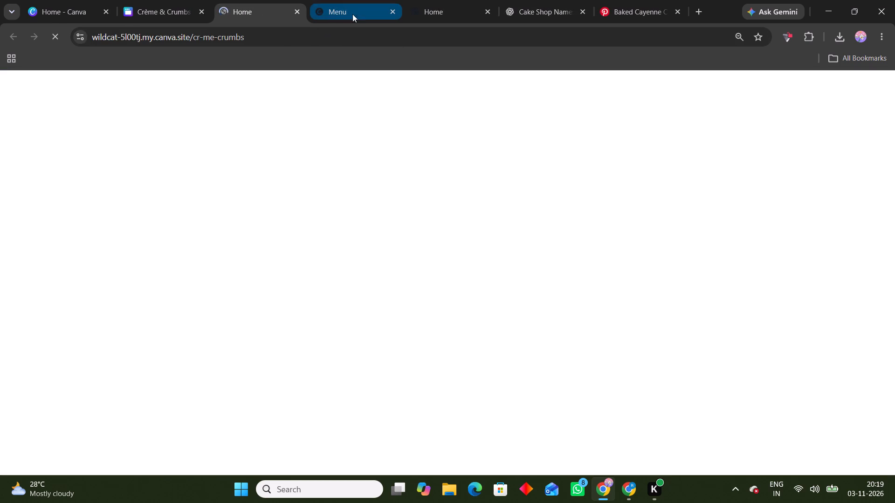
{"action": "scroll", "coordinate": [568, 278], "scroll_direction": "down", "scroll_amount": 2}
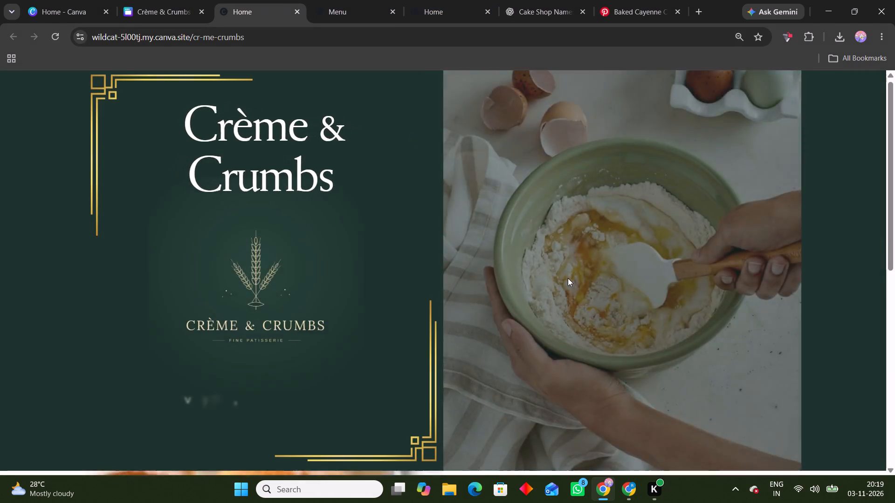
{"action": "scroll", "coordinate": [568, 278], "scroll_direction": "down", "scroll_amount": 5}
{"action": "scroll", "coordinate": [568, 278], "scroll_direction": "up", "scroll_amount": 1}
{"action": "scroll", "coordinate": [568, 278], "scroll_direction": "down", "scroll_amount": 4}
{"action": "left_click", "coordinate": [746, 408]}
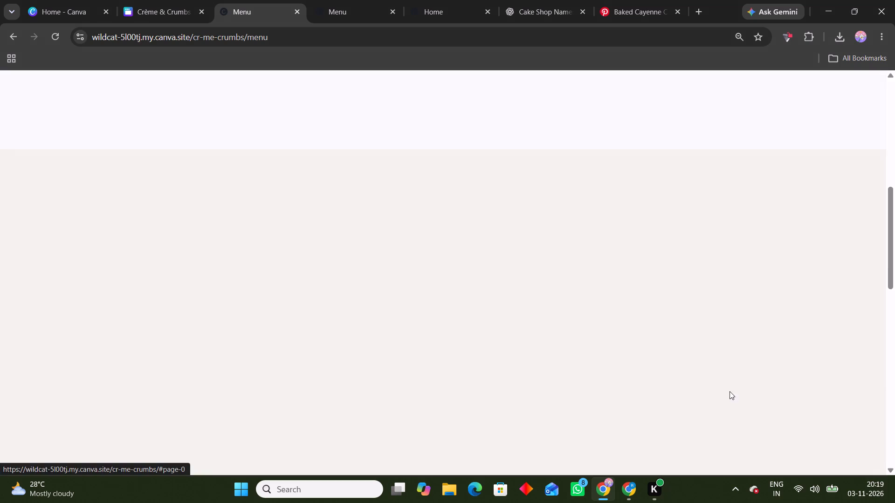
Examine the live Menu page down to the price columns and follow its peach arrow to Our Branches.
{"action": "scroll", "coordinate": [562, 296], "scroll_direction": "down", "scroll_amount": 2}
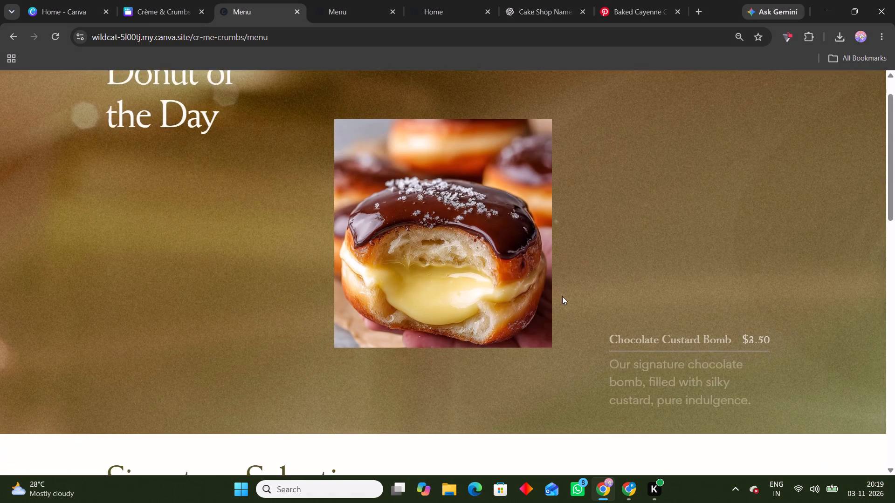
{"action": "scroll", "coordinate": [562, 293], "scroll_direction": "down", "scroll_amount": 8}
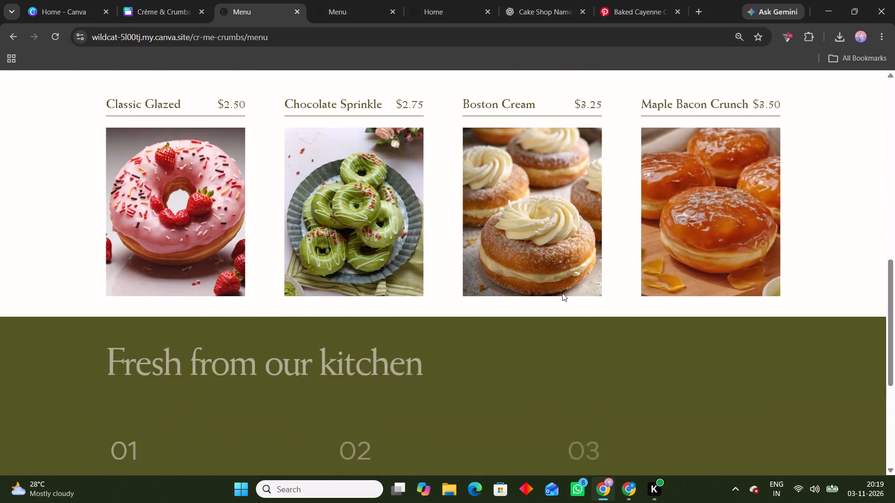
{"action": "scroll", "coordinate": [562, 290], "scroll_direction": "down", "scroll_amount": 6}
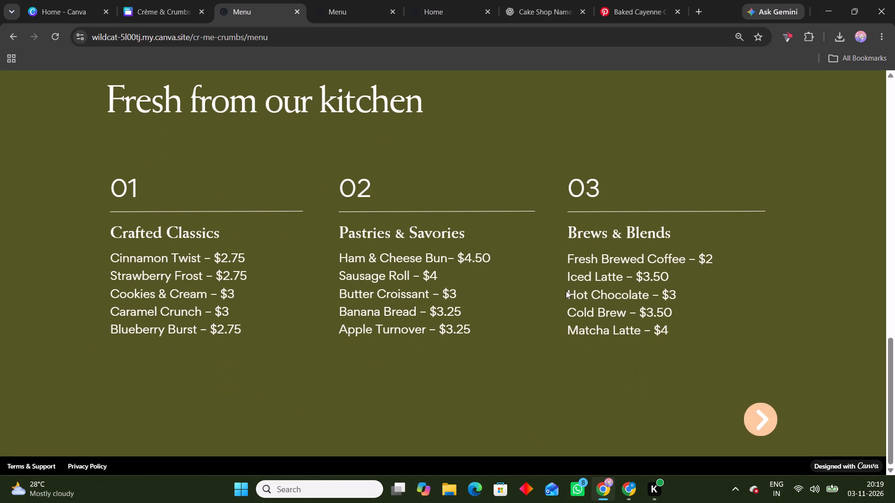
{"action": "left_click", "coordinate": [746, 414]}
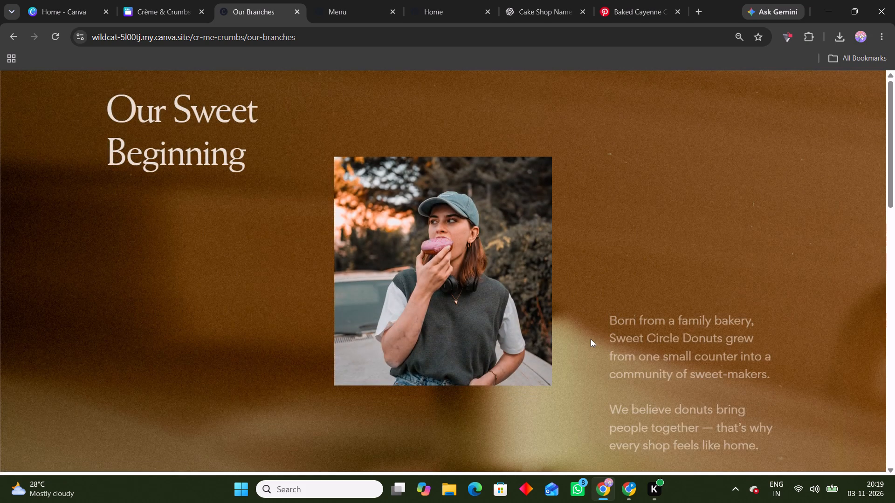
Examine the live Our Branches page down to the Barasat Branch section and follow its peach arrow to Contact.
{"action": "scroll", "coordinate": [591, 339], "scroll_direction": "down", "scroll_amount": 4}
{"action": "scroll", "coordinate": [591, 334], "scroll_direction": "up", "scroll_amount": 1}
{"action": "scroll", "coordinate": [591, 329], "scroll_direction": "down", "scroll_amount": 16}
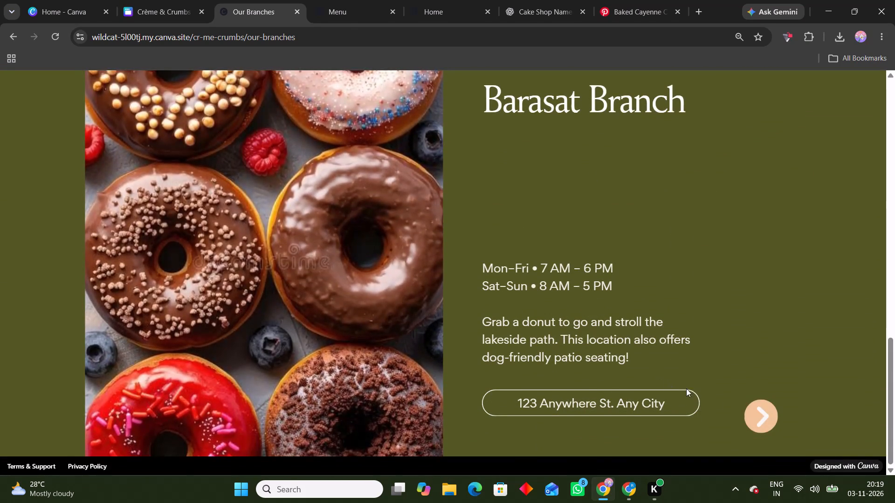
{"action": "left_click", "coordinate": [753, 408]}
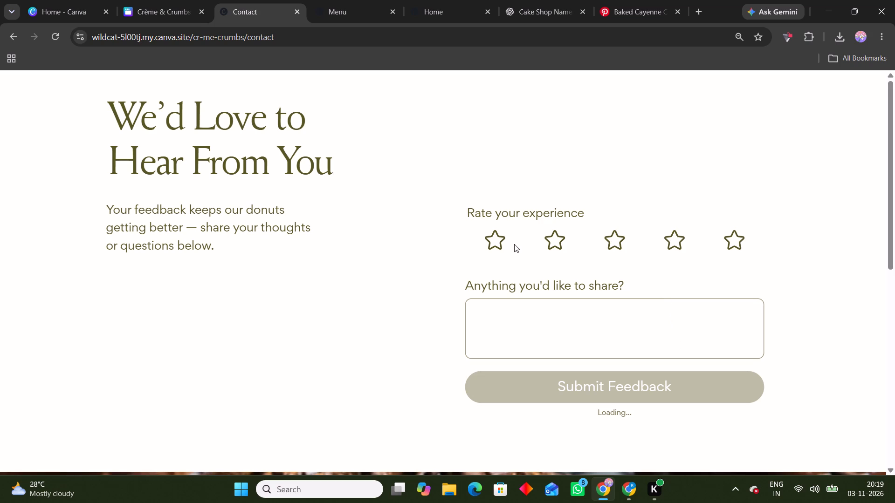
Test the live Contact page's feedback form by submitting a four-star rating without a comment.
{"action": "left_click", "coordinate": [514, 244]}
{"action": "left_click", "coordinate": [537, 244]}
{"action": "left_click", "coordinate": [666, 238]}
{"action": "left_click", "coordinate": [578, 388]}
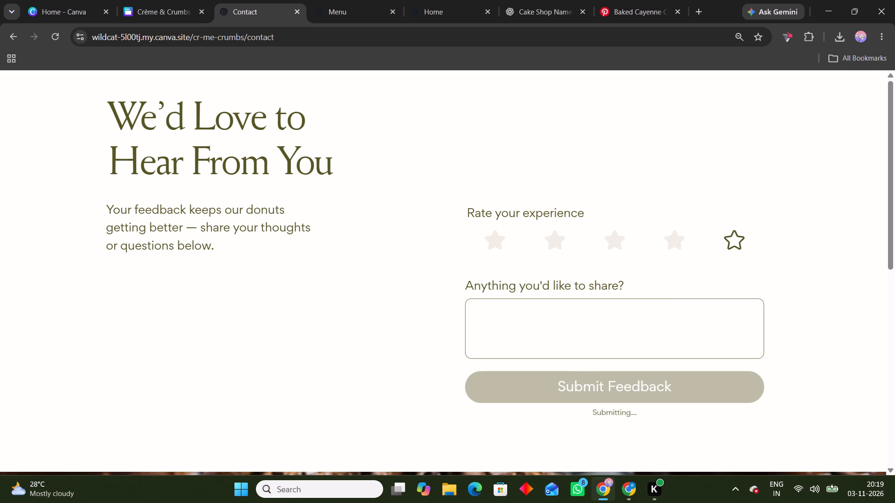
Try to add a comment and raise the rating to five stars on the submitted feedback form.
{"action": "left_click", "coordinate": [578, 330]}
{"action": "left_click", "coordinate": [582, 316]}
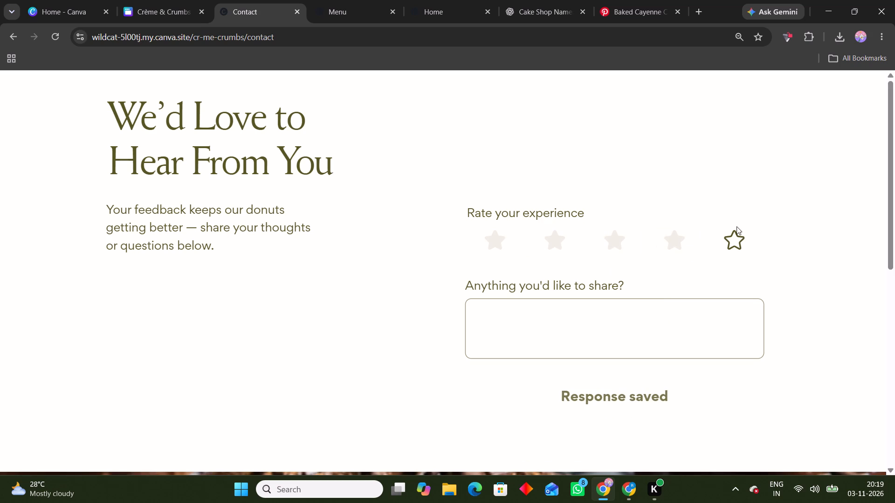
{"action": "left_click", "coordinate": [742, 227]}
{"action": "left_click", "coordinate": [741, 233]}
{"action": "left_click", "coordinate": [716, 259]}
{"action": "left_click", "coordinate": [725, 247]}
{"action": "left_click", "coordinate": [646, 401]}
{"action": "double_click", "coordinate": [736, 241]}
Examine the live Contact page's donut banner, footer contact details and feedback form.
{"action": "scroll", "coordinate": [640, 270], "scroll_direction": "down", "scroll_amount": 9}
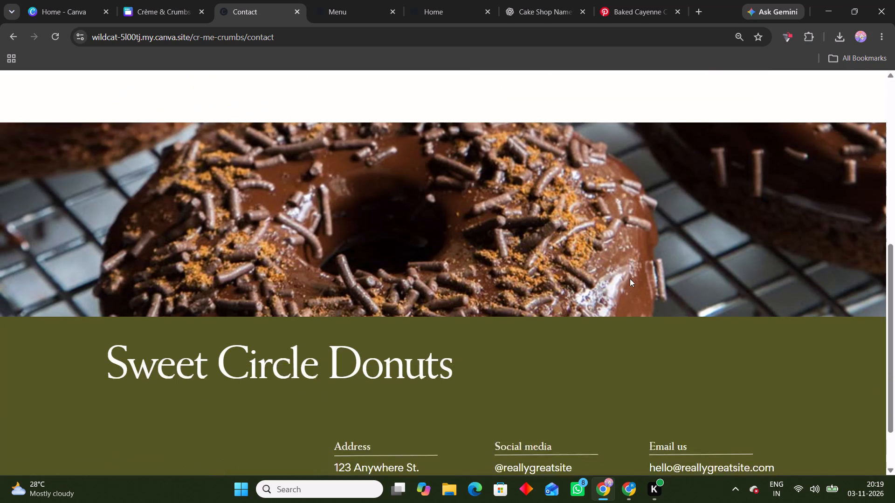
{"action": "scroll", "coordinate": [630, 279], "scroll_direction": "down", "scroll_amount": 5}
{"action": "left_click", "coordinate": [421, 399]}
{"action": "scroll", "coordinate": [444, 298], "scroll_direction": "up", "scroll_amount": 3}
{"action": "scroll", "coordinate": [445, 293], "scroll_direction": "down", "scroll_amount": 1}
{"action": "scroll", "coordinate": [445, 292], "scroll_direction": "up", "scroll_amount": 2}
{"action": "scroll", "coordinate": [474, 272], "scroll_direction": "down", "scroll_amount": 1}
{"action": "scroll", "coordinate": [474, 272], "scroll_direction": "up", "scroll_amount": 4}
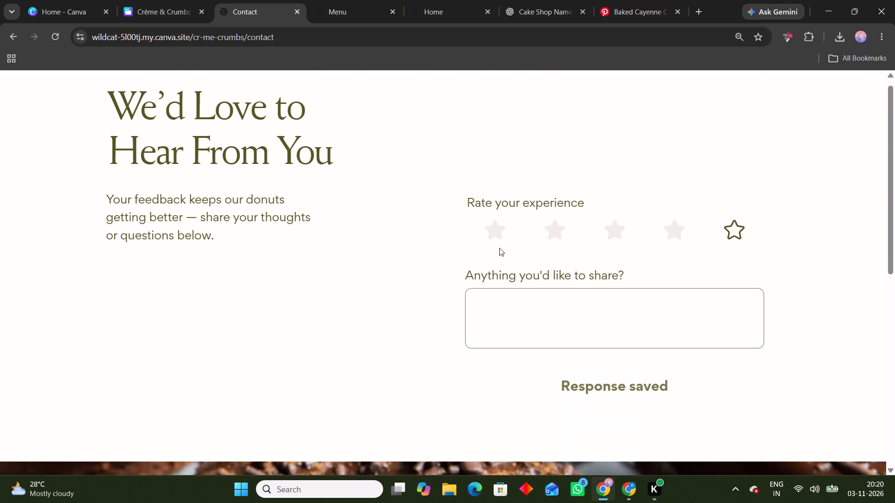
{"action": "scroll", "coordinate": [499, 248], "scroll_direction": "up", "scroll_amount": 5}
Close the two older browser tabs of the published site, Menu and Home, and return to the Canva editor.
{"action": "left_click", "coordinate": [154, 0]}
{"action": "left_click", "coordinate": [374, 0]}
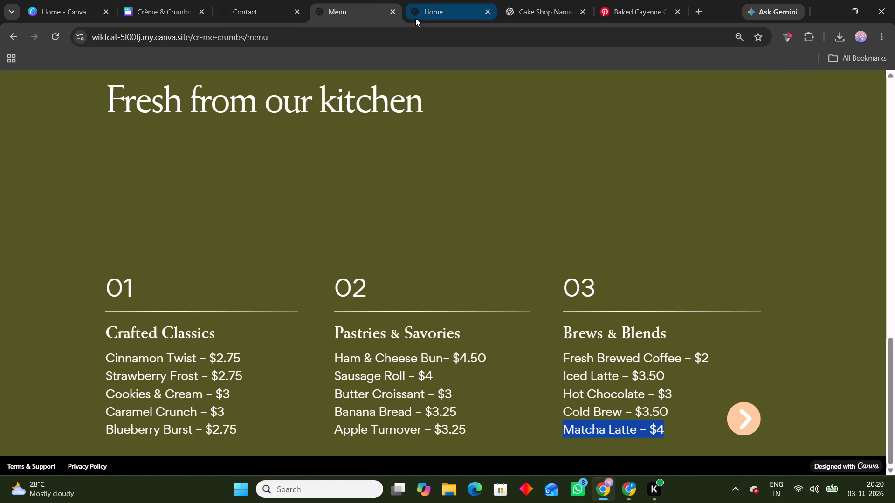
{"action": "left_click", "coordinate": [393, 10]}
{"action": "left_click", "coordinate": [393, 10]}
{"action": "left_click", "coordinate": [210, 0]}
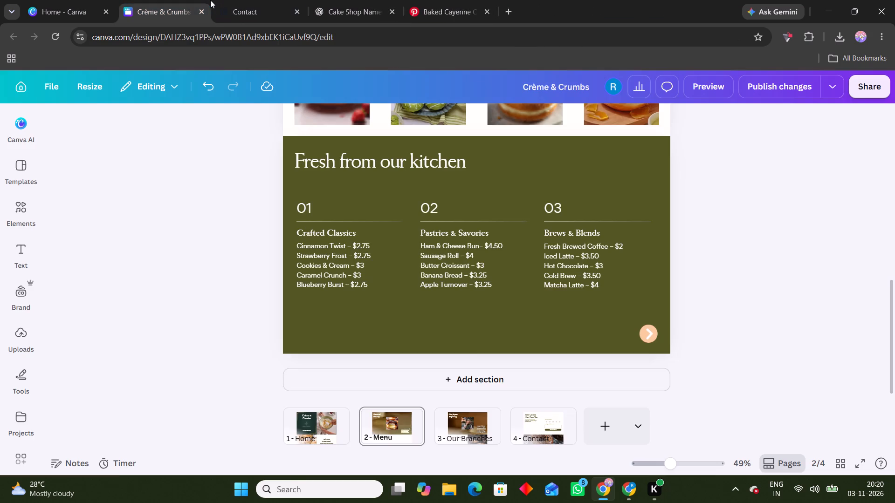